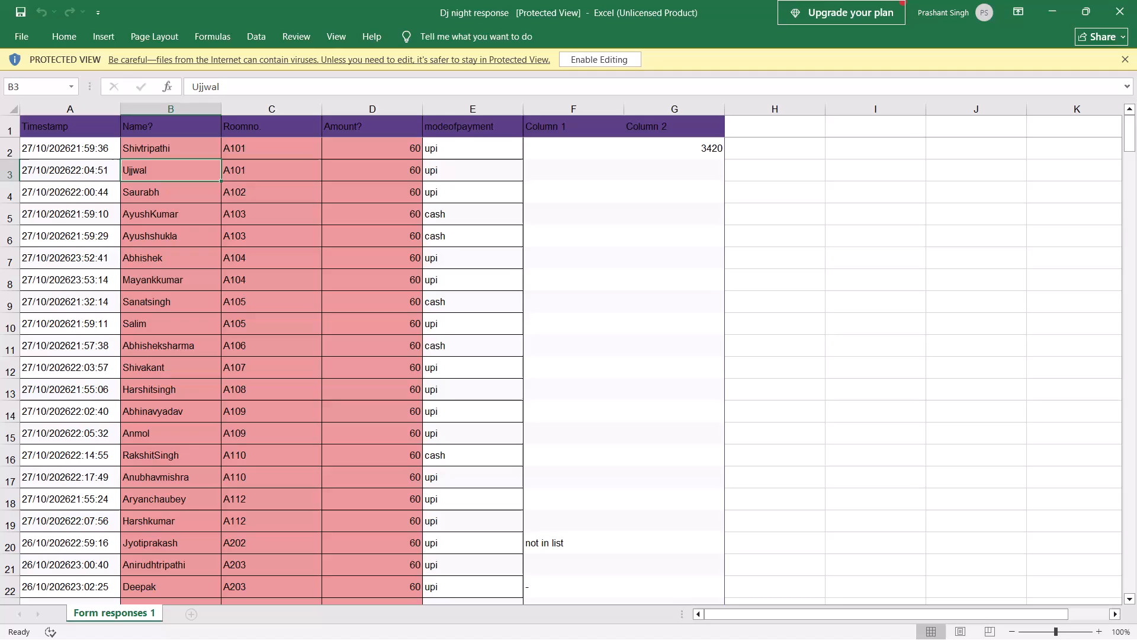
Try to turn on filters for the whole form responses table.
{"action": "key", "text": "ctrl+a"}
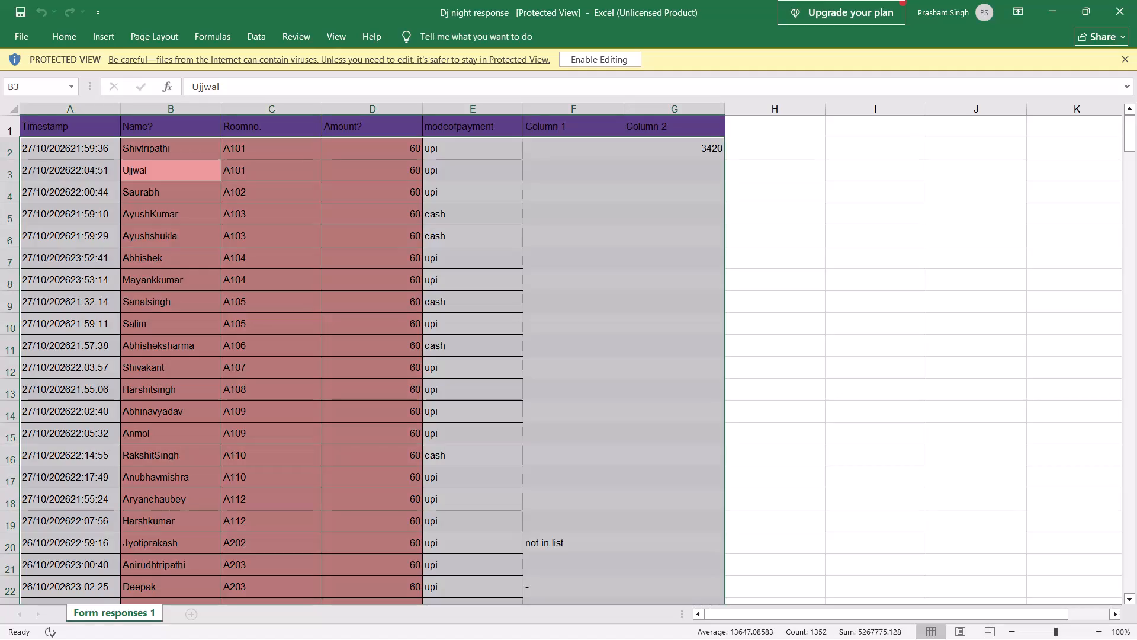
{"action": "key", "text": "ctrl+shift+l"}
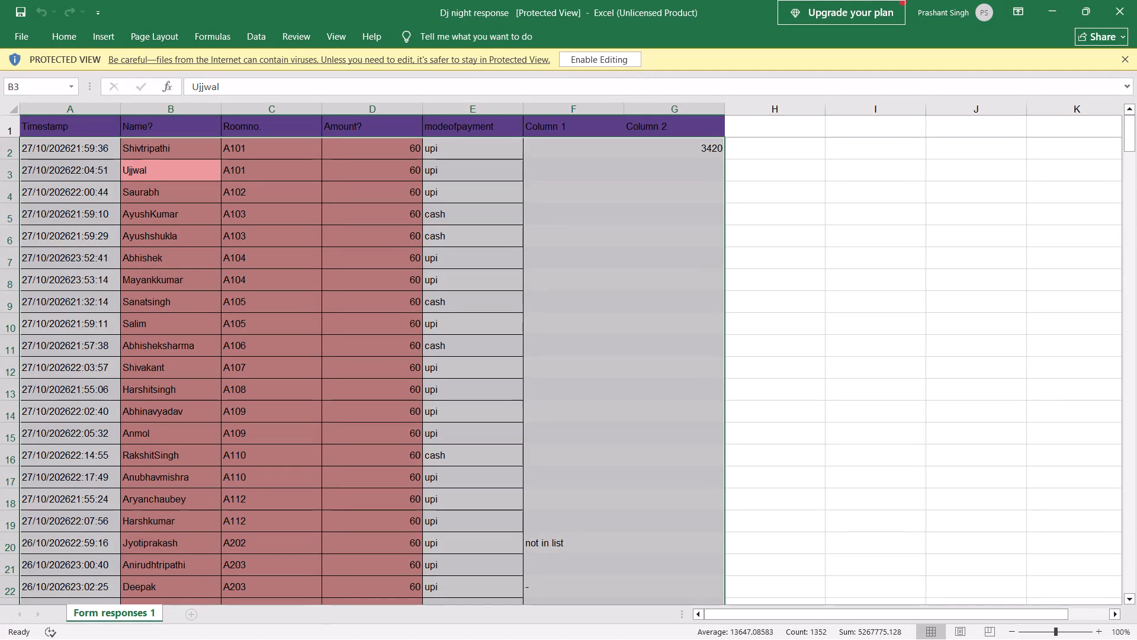
Enable editing of the Dj night response workbook.
{"action": "left_click", "coordinate": [612, 55]}
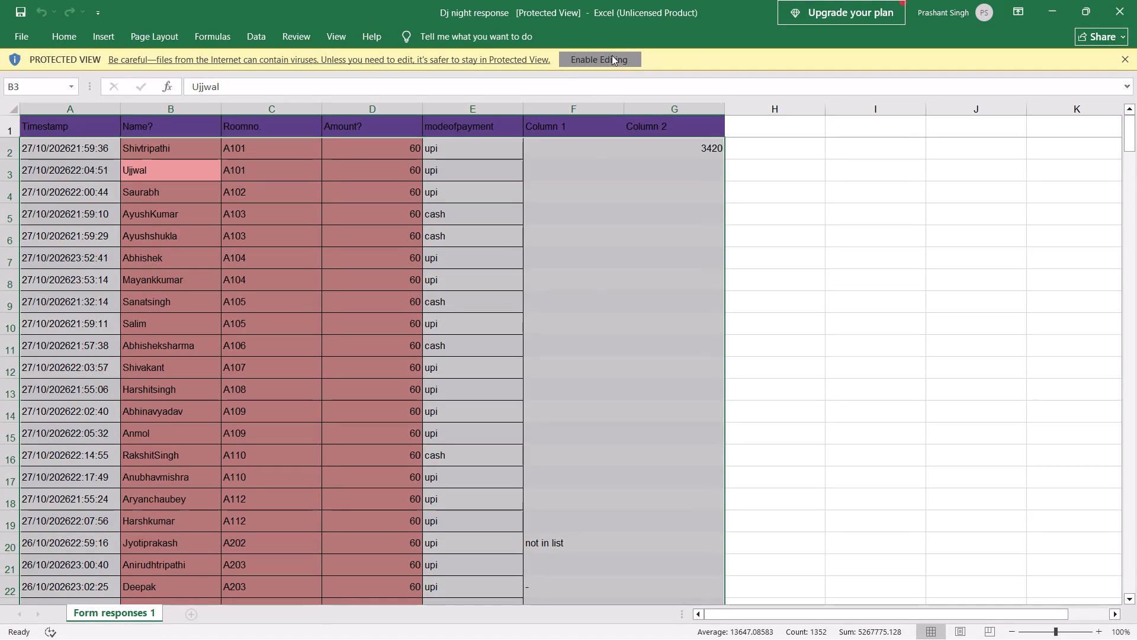
Select the whole form responses table, including its header row.
{"action": "key", "text": "ctrl+a"}
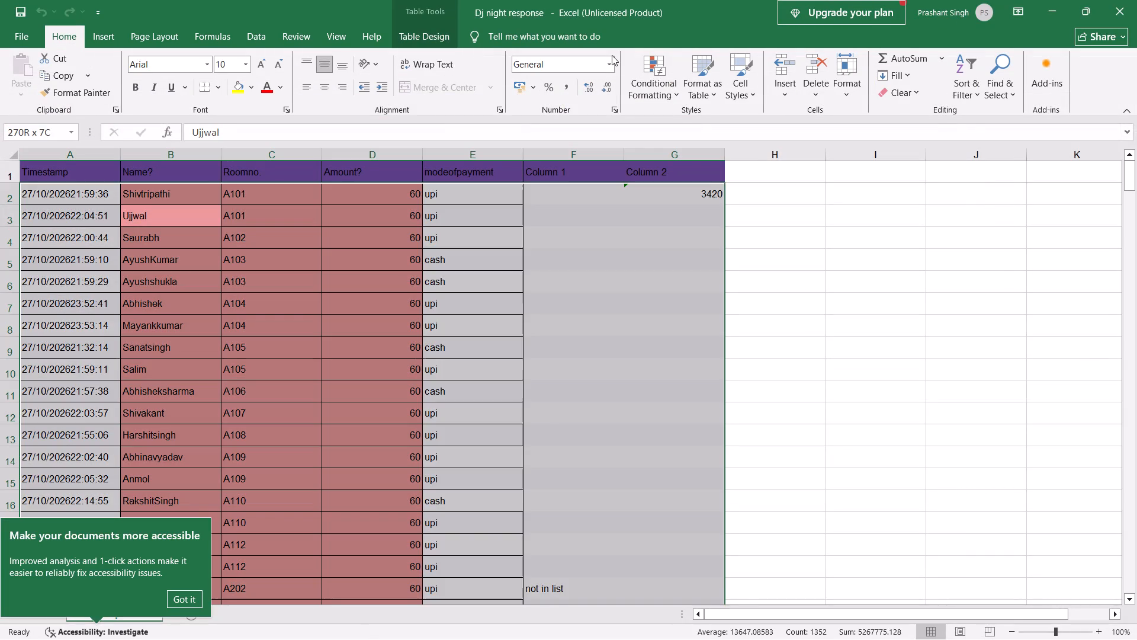
Turn on the table's filter controls and sort the records by Roomno. from A to Z.
{"action": "key", "text": "ctrl+shift+l"}
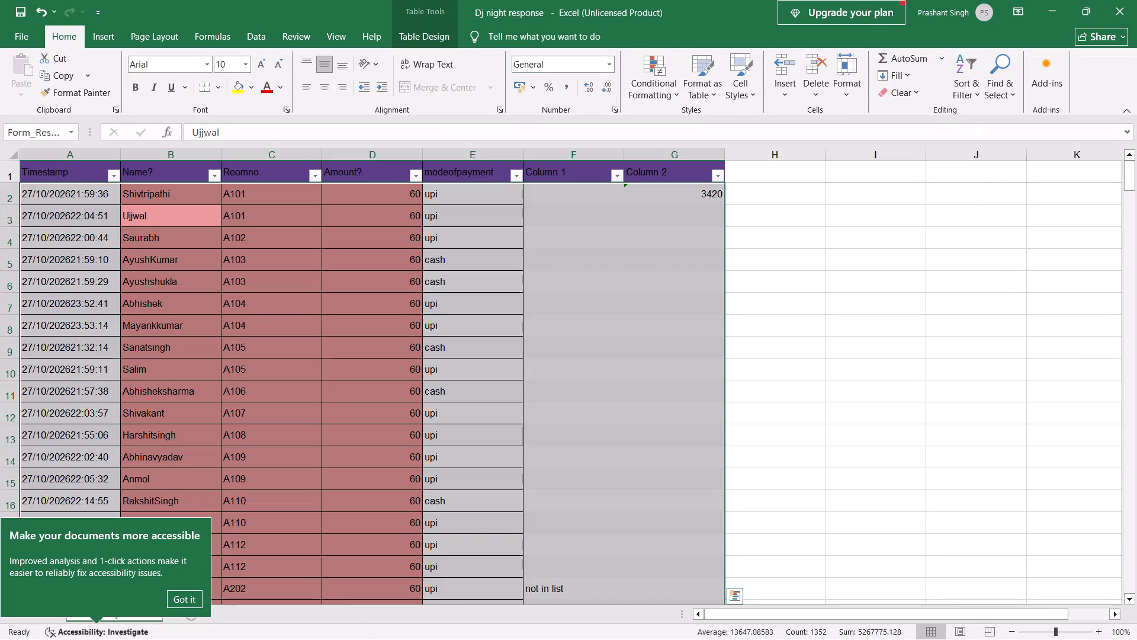
{"action": "left_click", "coordinate": [316, 181]}
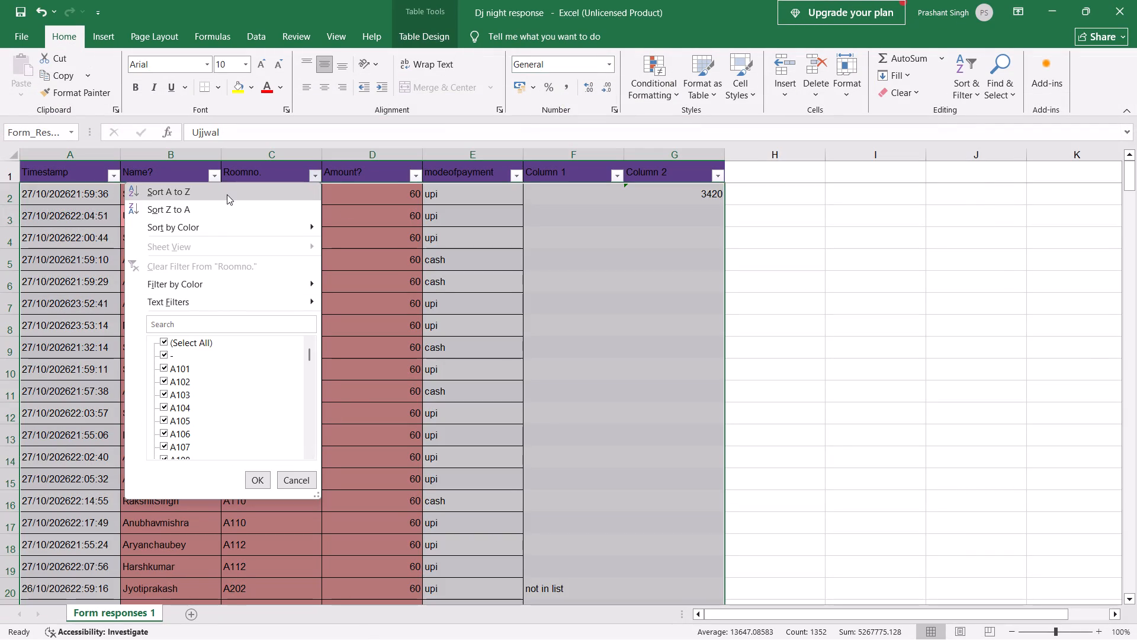
{"action": "left_click", "coordinate": [227, 194]}
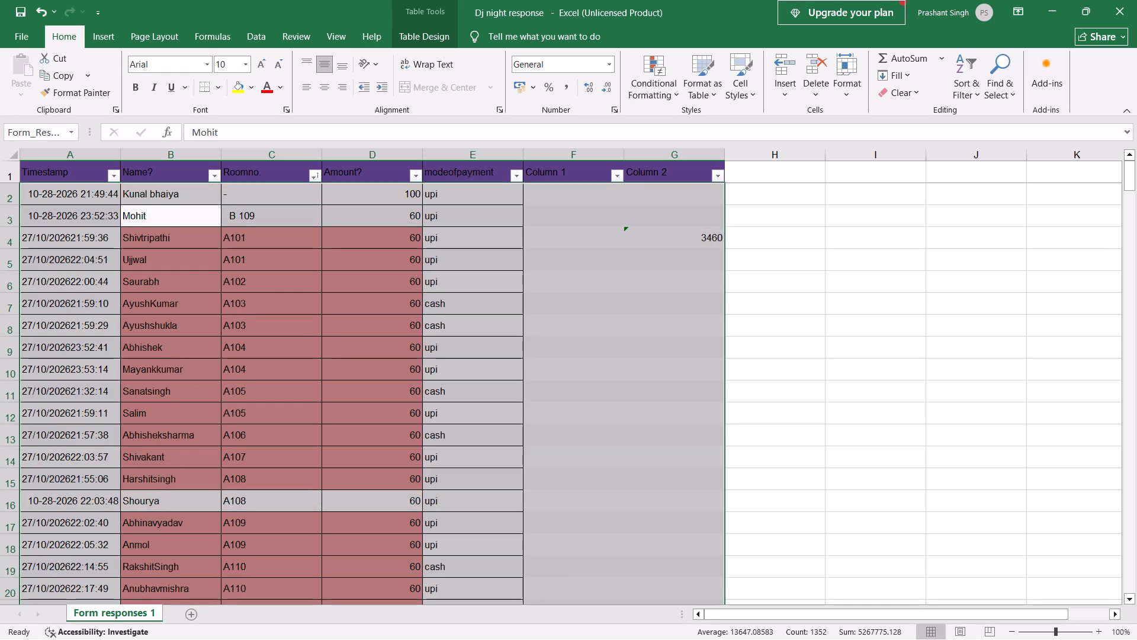
Replace all spaces with nothing in the Roomno. column's data cells.
{"action": "left_click", "coordinate": [283, 217]}
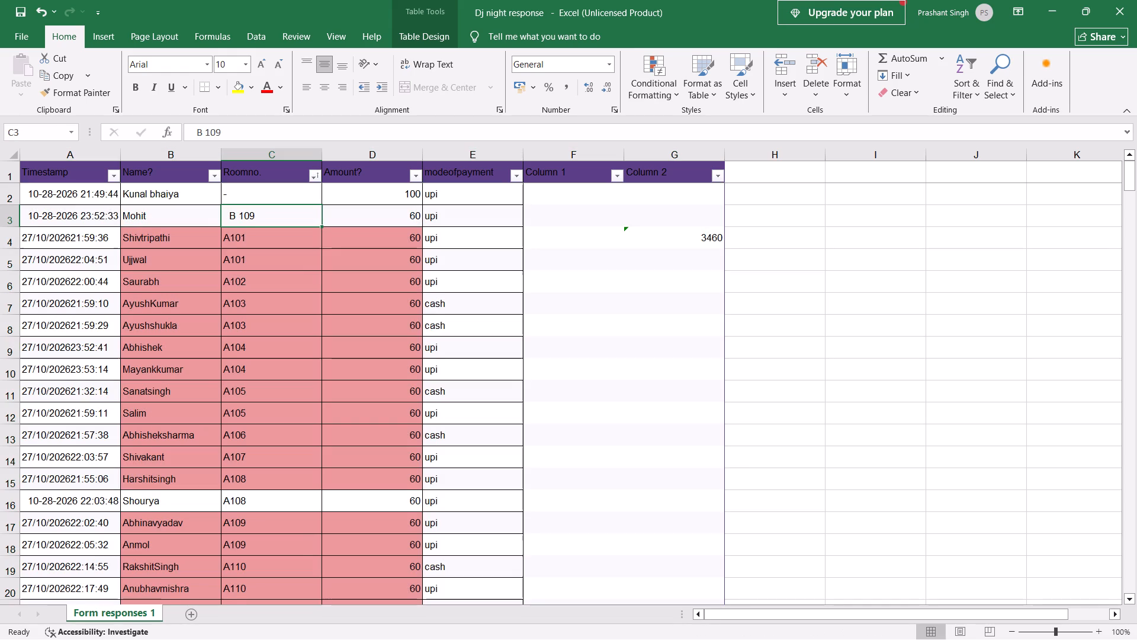
{"action": "left_click", "coordinate": [272, 167]}
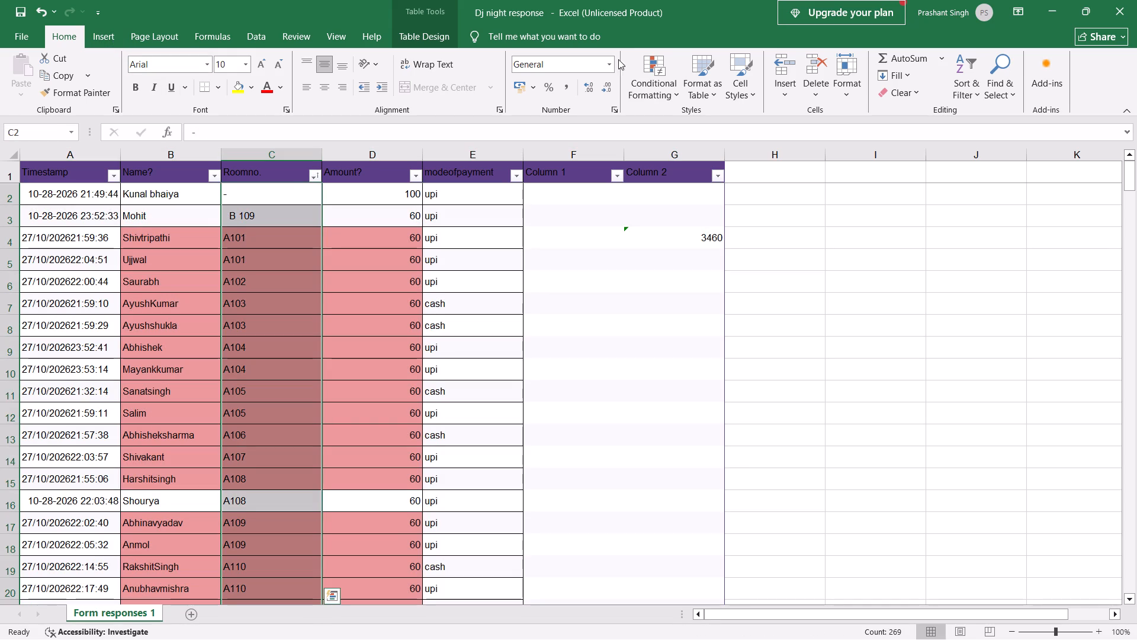
{"action": "left_click", "coordinate": [1010, 80]}
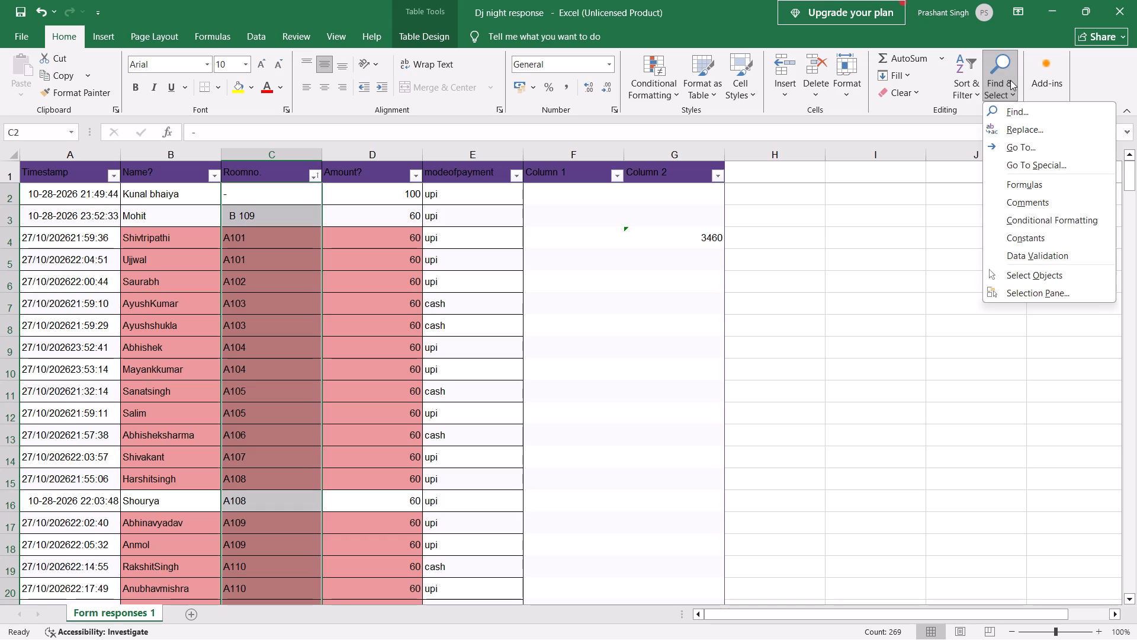
{"action": "left_click", "coordinate": [1035, 136]}
{"action": "key", "text": "space"}
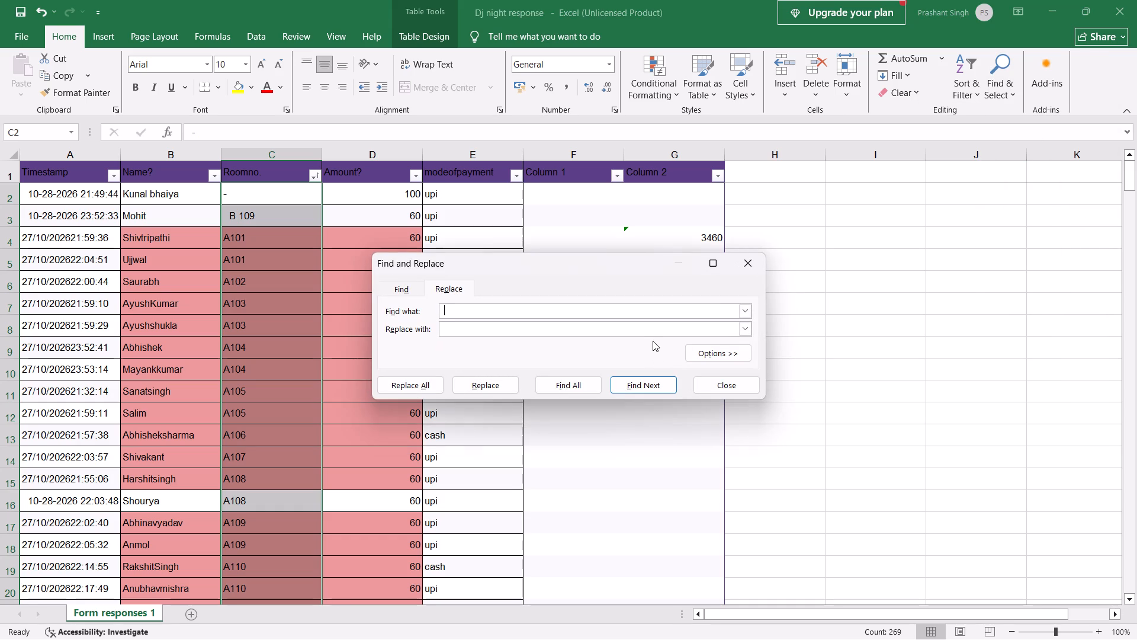
{"action": "key", "text": "Return"}
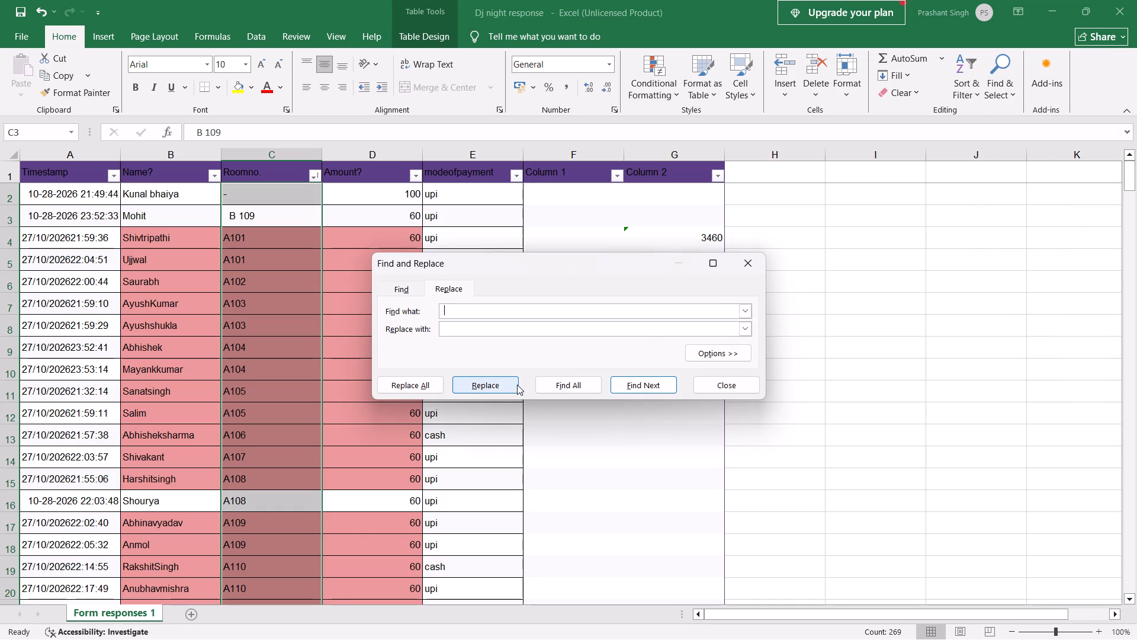
{"action": "left_click", "coordinate": [422, 385]}
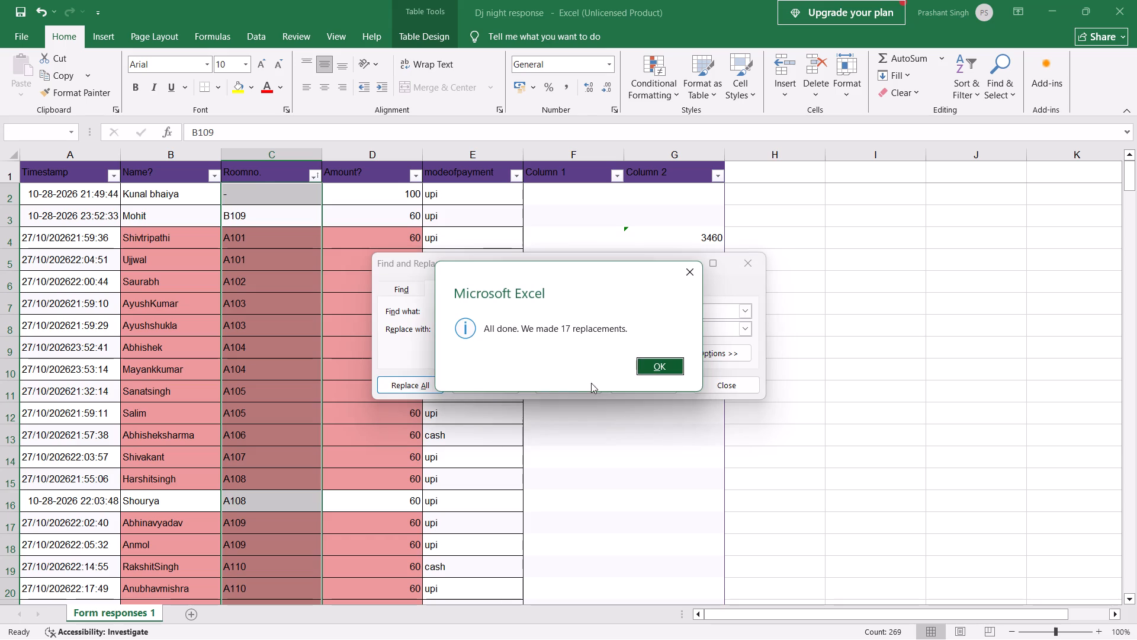
{"action": "left_click", "coordinate": [653, 362]}
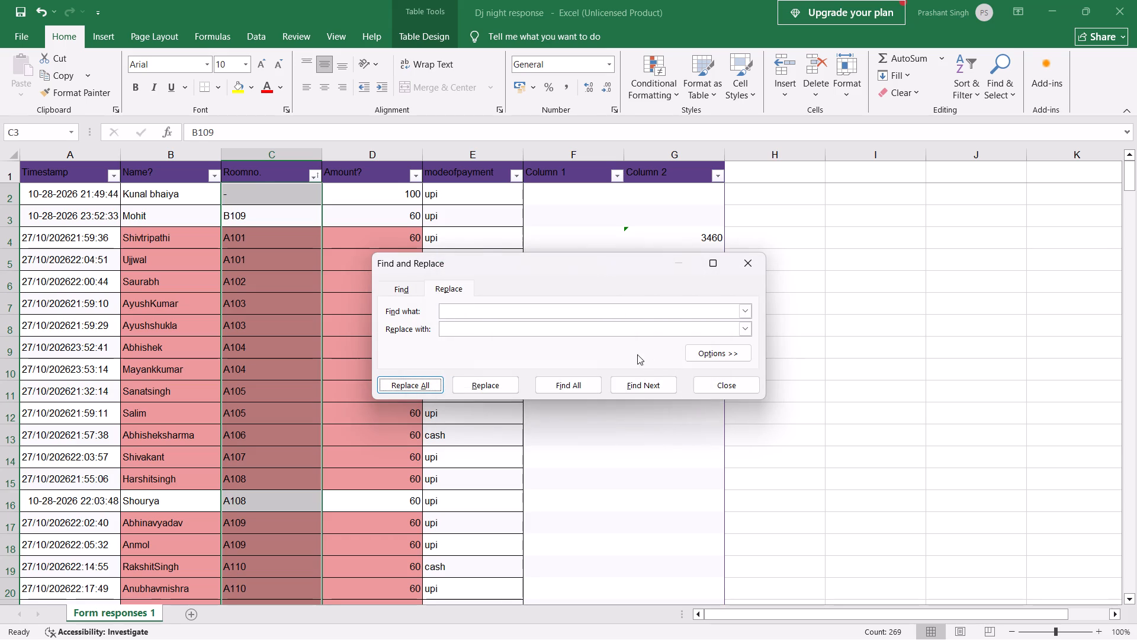
Run the replacement of all spaces with nothing in the Roomno. column once more, and close Find and Replace.
{"action": "left_click", "coordinate": [564, 311]}
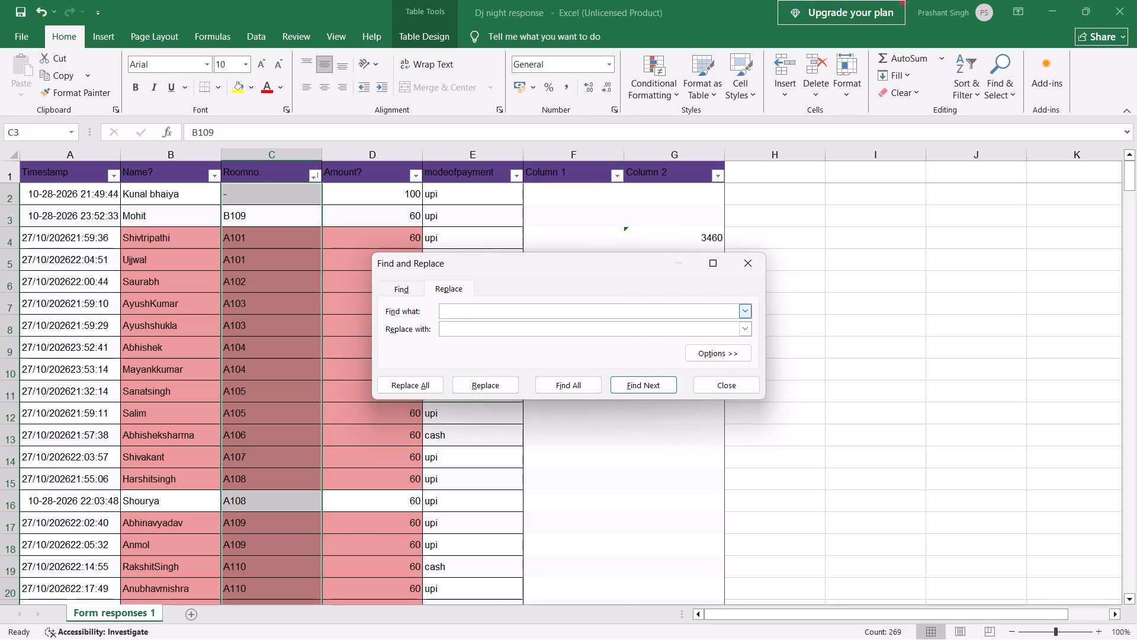
{"action": "key", "text": "BackSpace"}
{"action": "key", "text": "BackSpace"}
{"action": "key", "text": "BackSpace"}
{"action": "key", "text": "space"}
{"action": "left_click", "coordinate": [399, 383]}
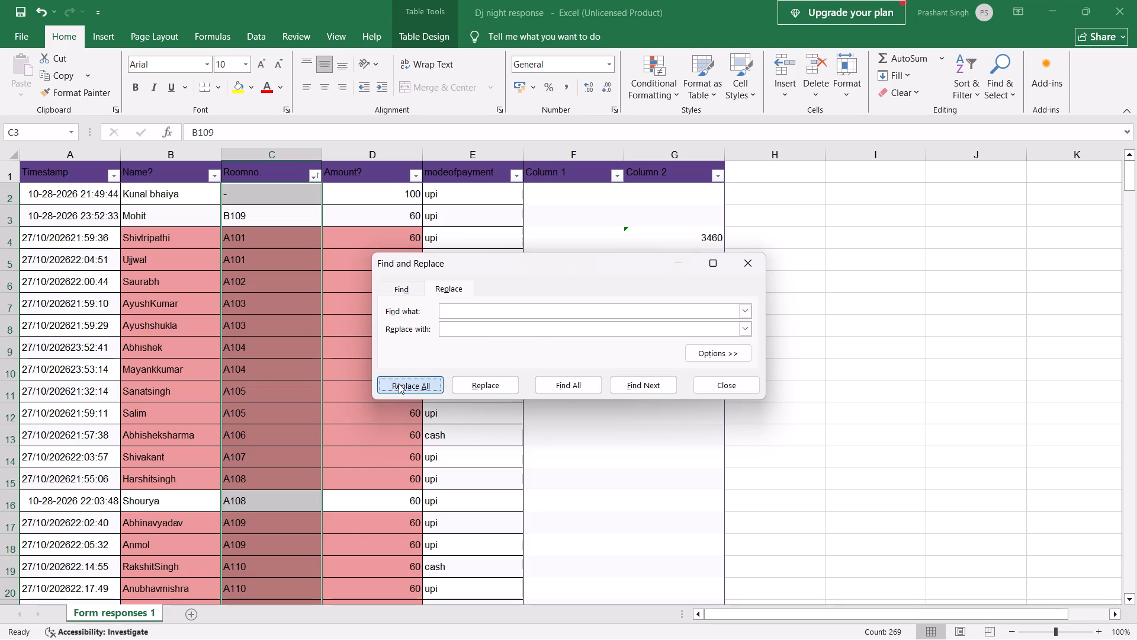
{"action": "left_click", "coordinate": [676, 388]}
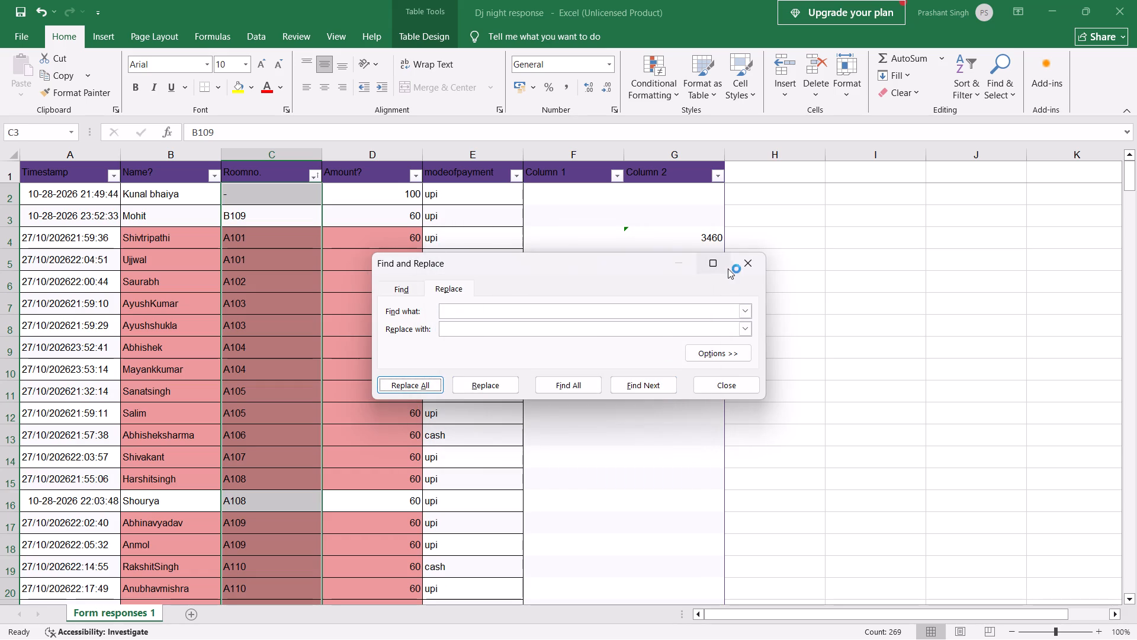
{"action": "left_click", "coordinate": [747, 268]}
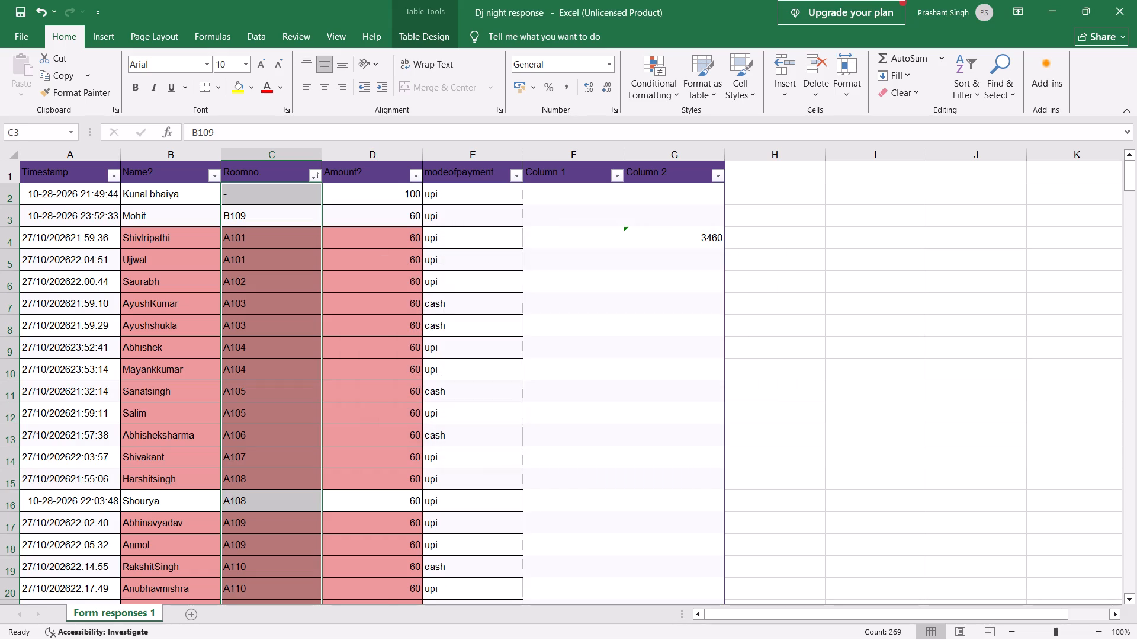
Sort the table by Roomno. from A to Z again and clear the column selection.
{"action": "left_click", "coordinate": [314, 178]}
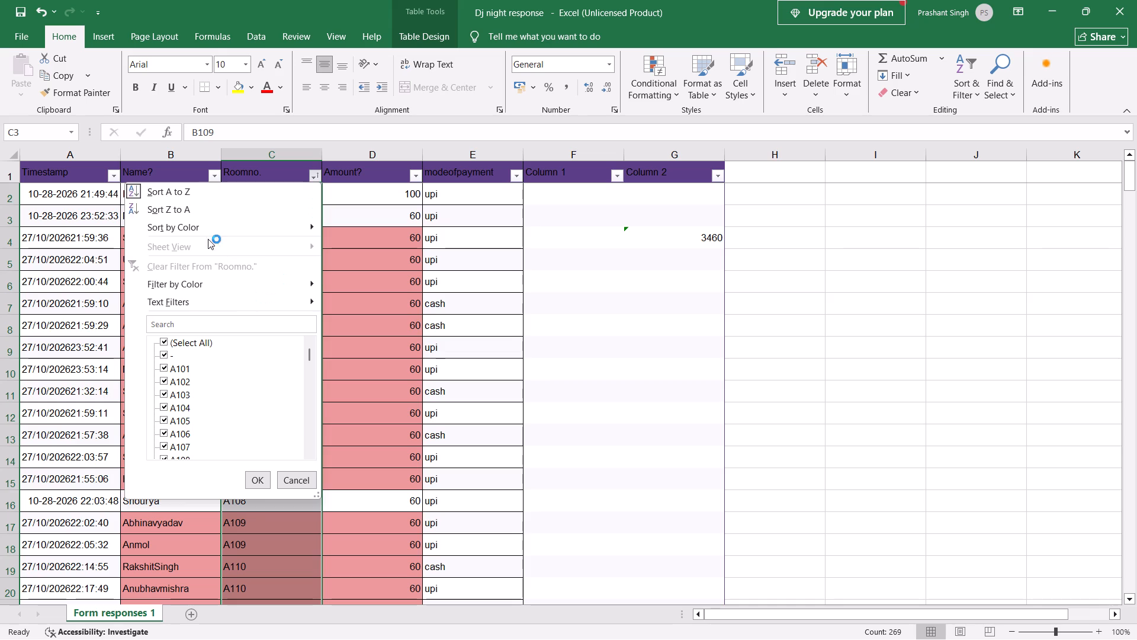
{"action": "left_click", "coordinate": [205, 190]}
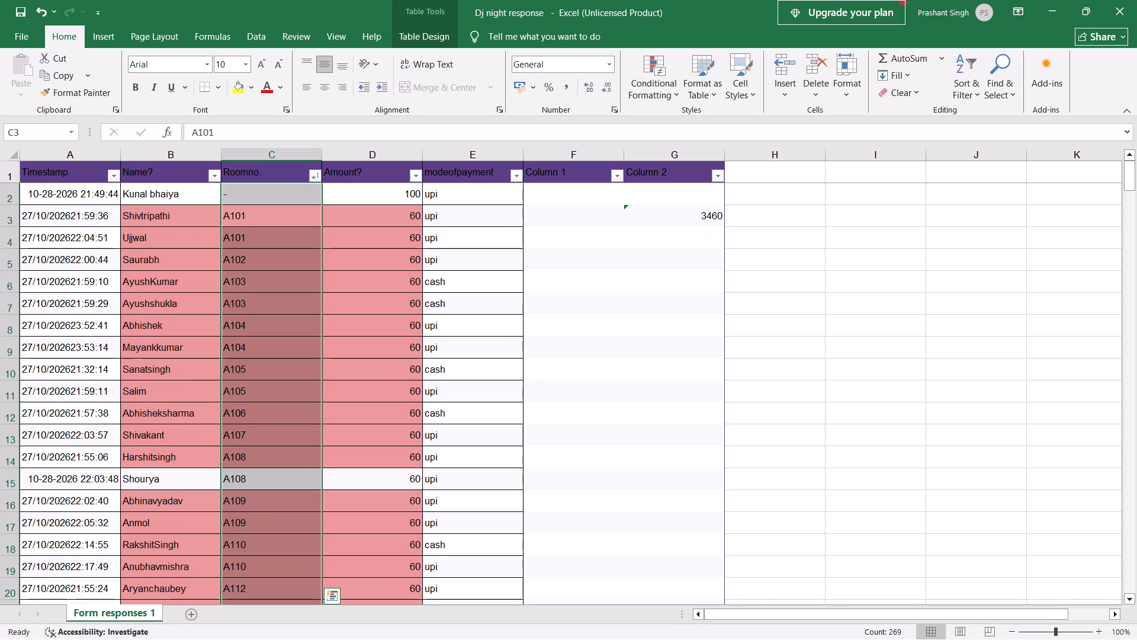
{"action": "key", "text": "Return"}
{"action": "left_click", "coordinate": [343, 357]}
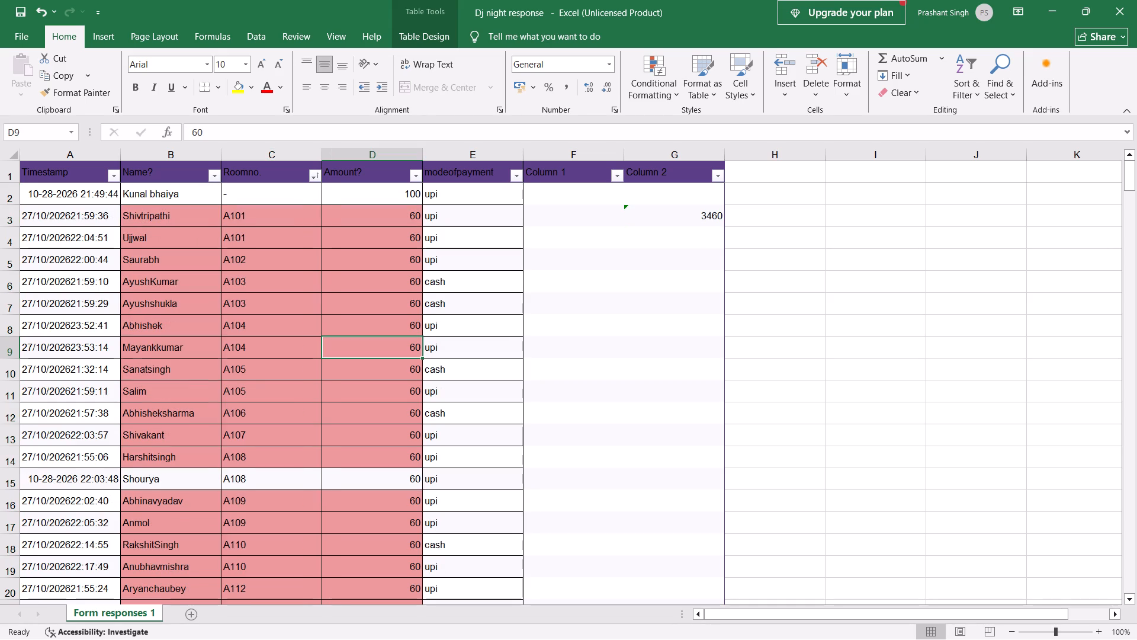
Review the sorted records from the A-block rooms through the B and C blocks into the D block, checking room order and entries.
{"action": "scroll", "coordinate": [305, 292], "scroll_direction": "down", "scroll_amount": 2}
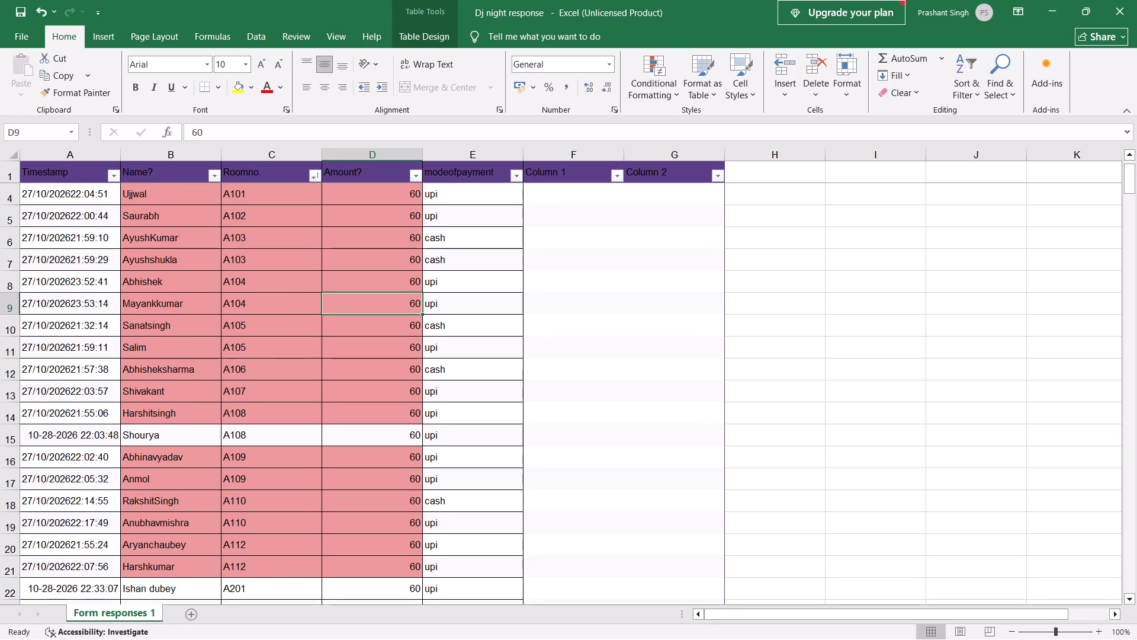
{"action": "scroll", "coordinate": [308, 251], "scroll_direction": "down", "scroll_amount": 1}
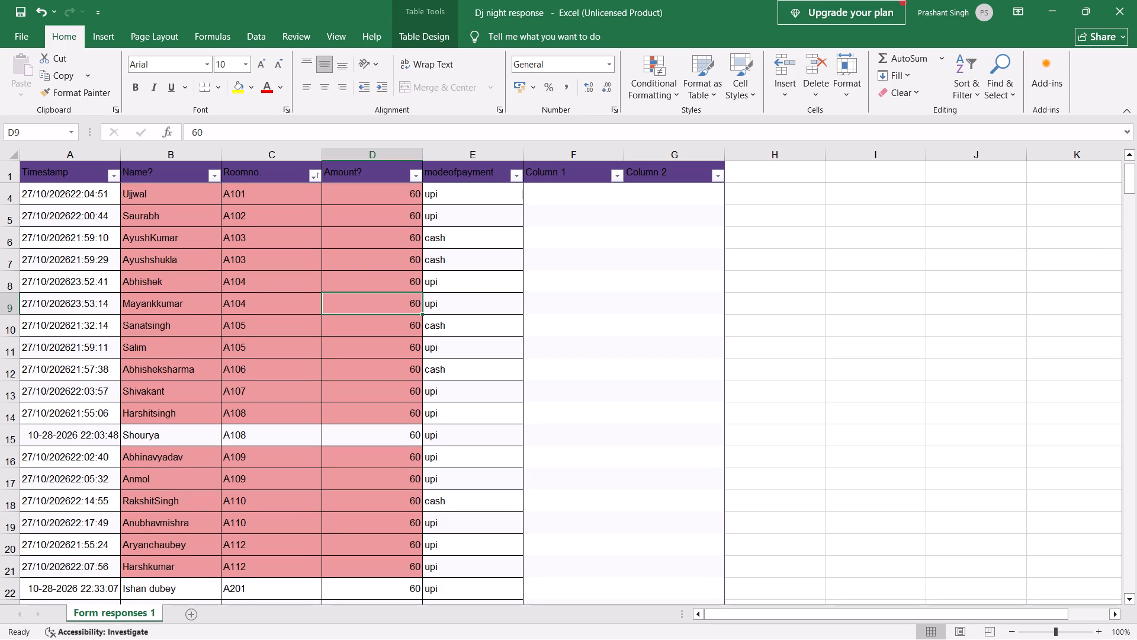
{"action": "scroll", "coordinate": [308, 251], "scroll_direction": "down", "scroll_amount": 8}
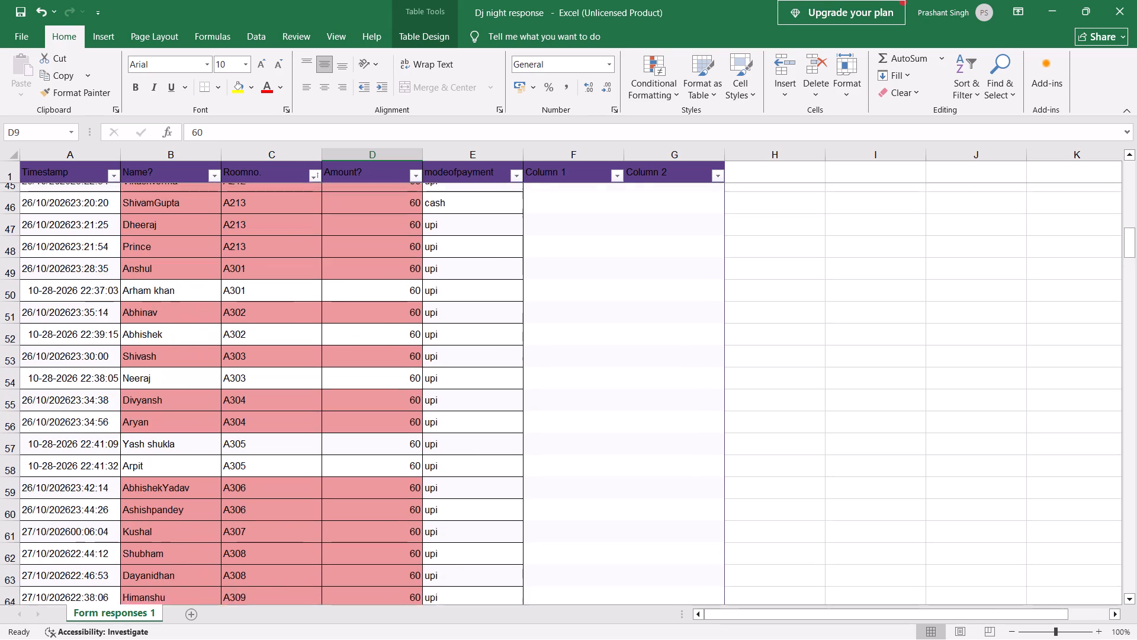
{"action": "scroll", "coordinate": [308, 251], "scroll_direction": "down", "scroll_amount": 1}
{"action": "scroll", "coordinate": [53, 282], "scroll_direction": "up", "scroll_amount": 5}
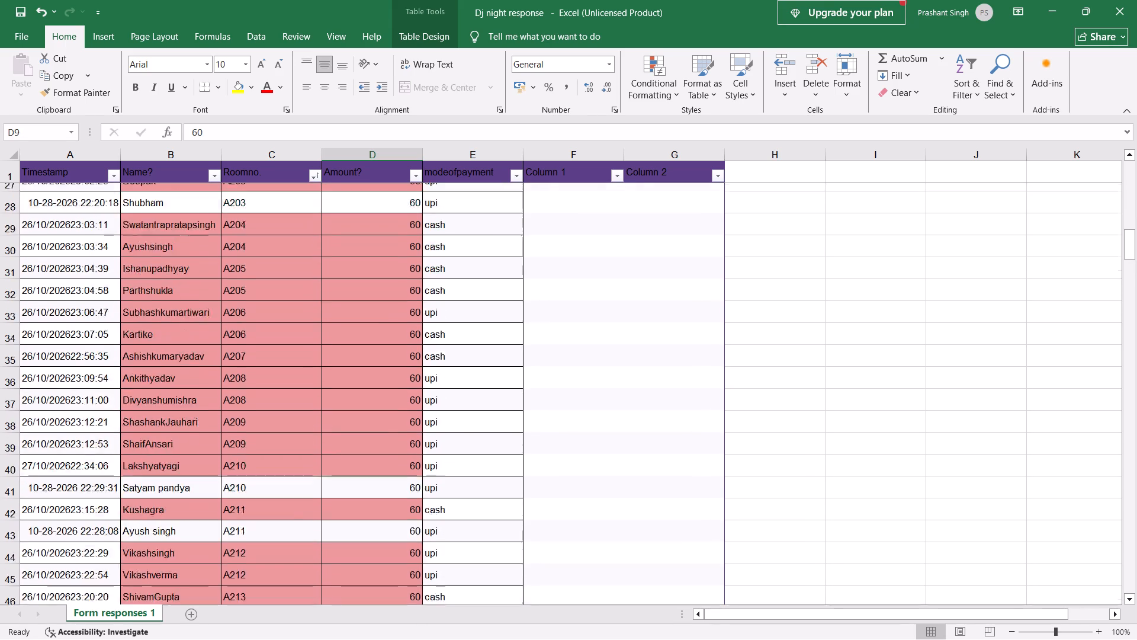
{"action": "scroll", "coordinate": [53, 282], "scroll_direction": "down", "scroll_amount": 5}
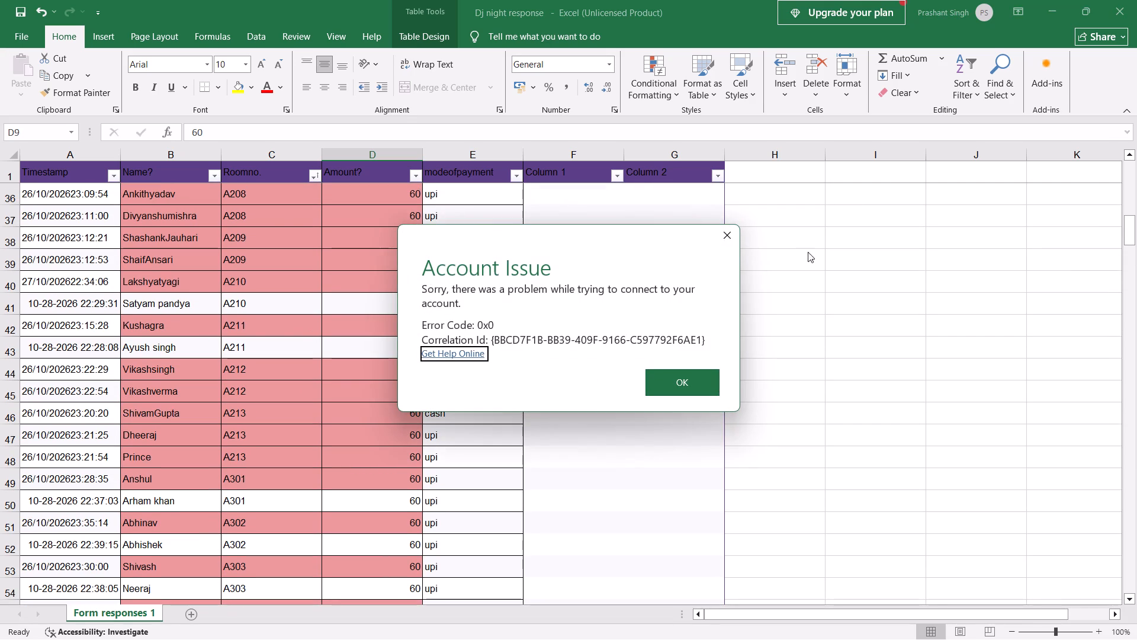
{"action": "left_click", "coordinate": [719, 228]}
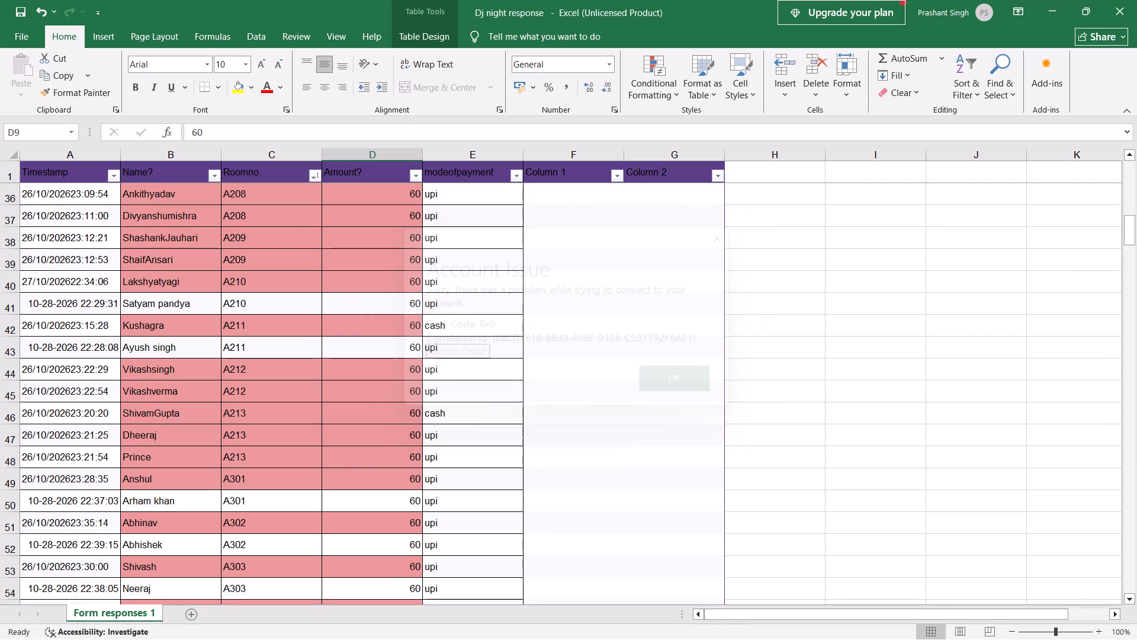
{"action": "scroll", "coordinate": [347, 318], "scroll_direction": "down", "scroll_amount": 3}
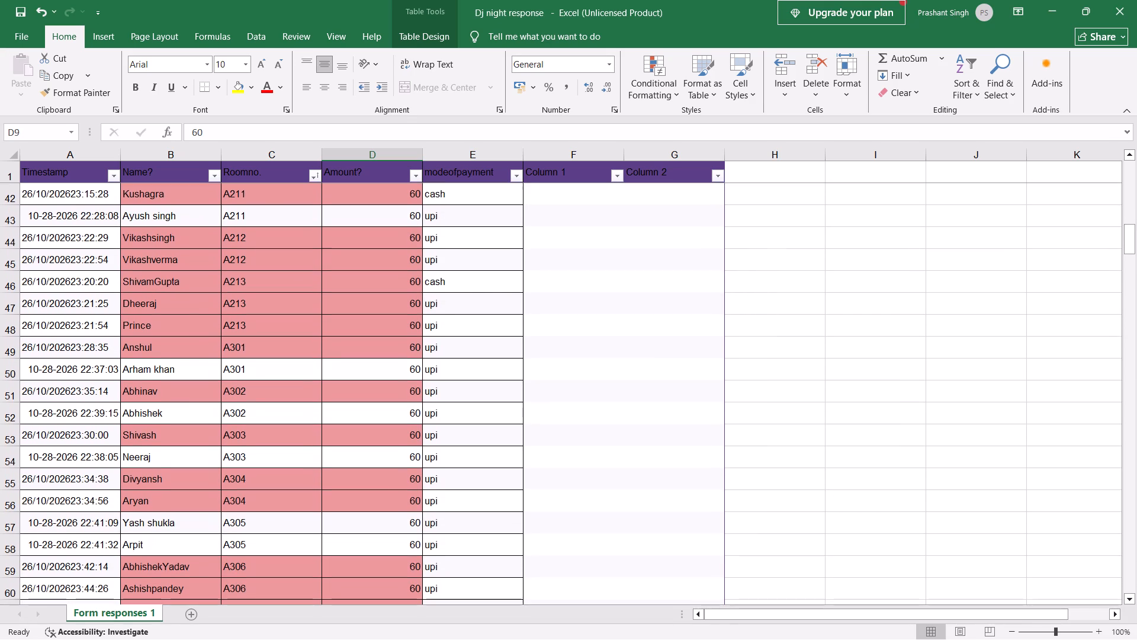
{"action": "scroll", "coordinate": [259, 396], "scroll_direction": "down", "scroll_amount": 6}
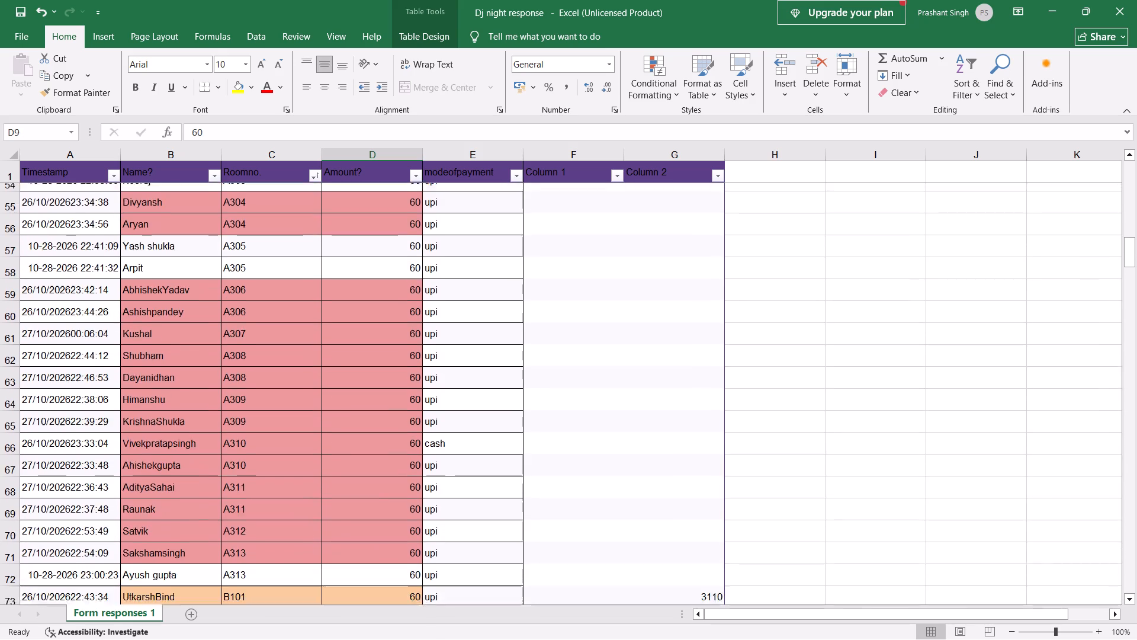
{"action": "scroll", "coordinate": [259, 396], "scroll_direction": "down", "scroll_amount": 2}
{"action": "scroll", "coordinate": [259, 396], "scroll_direction": "up", "scroll_amount": 1}
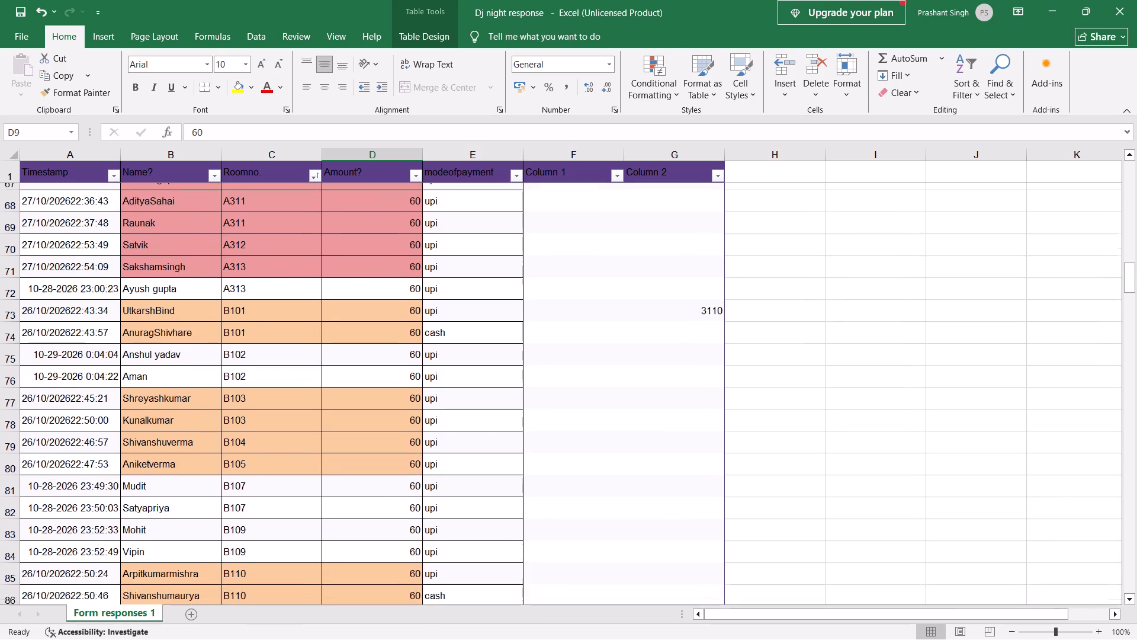
{"action": "scroll", "coordinate": [259, 396], "scroll_direction": "up", "scroll_amount": 1}
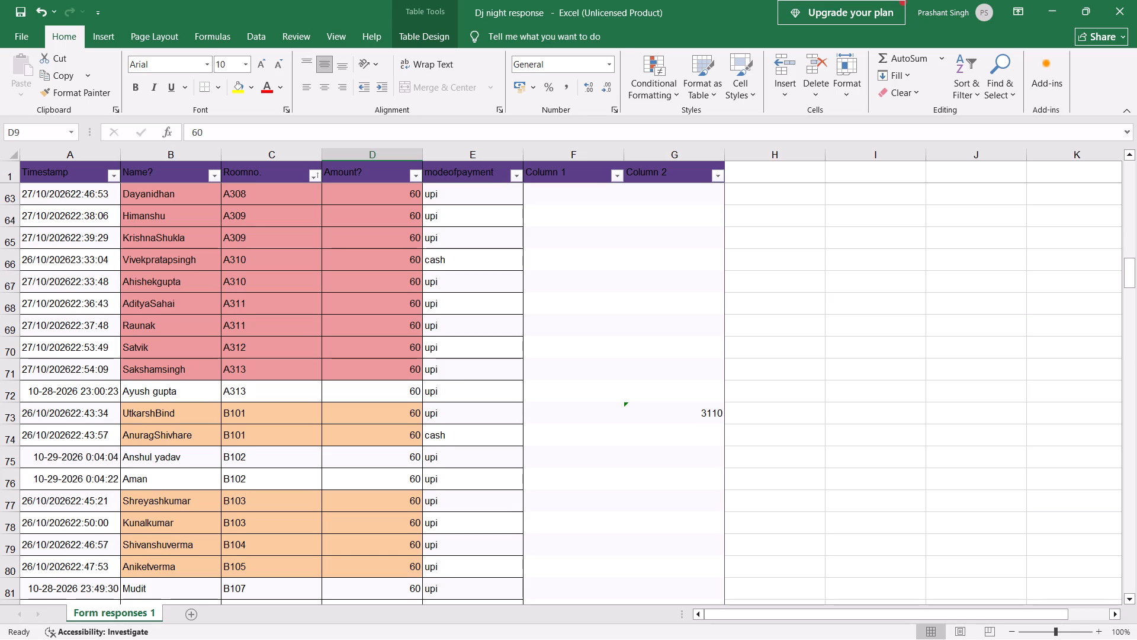
{"action": "scroll", "coordinate": [21, 375], "scroll_direction": "down", "scroll_amount": 4}
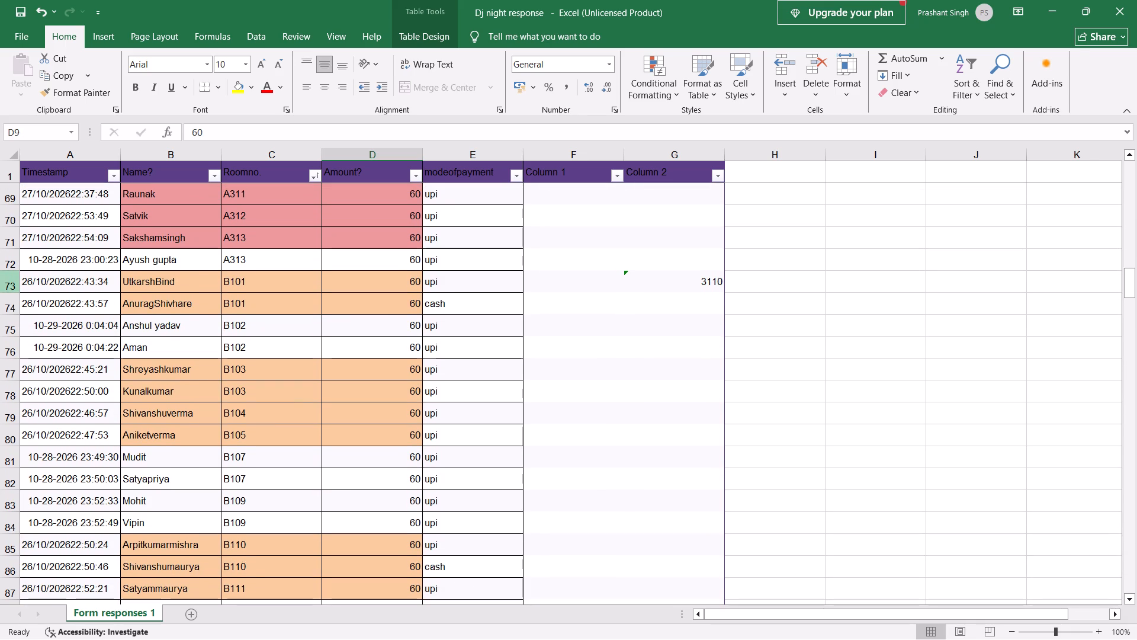
{"action": "scroll", "coordinate": [84, 308], "scroll_direction": "down", "scroll_amount": 1}
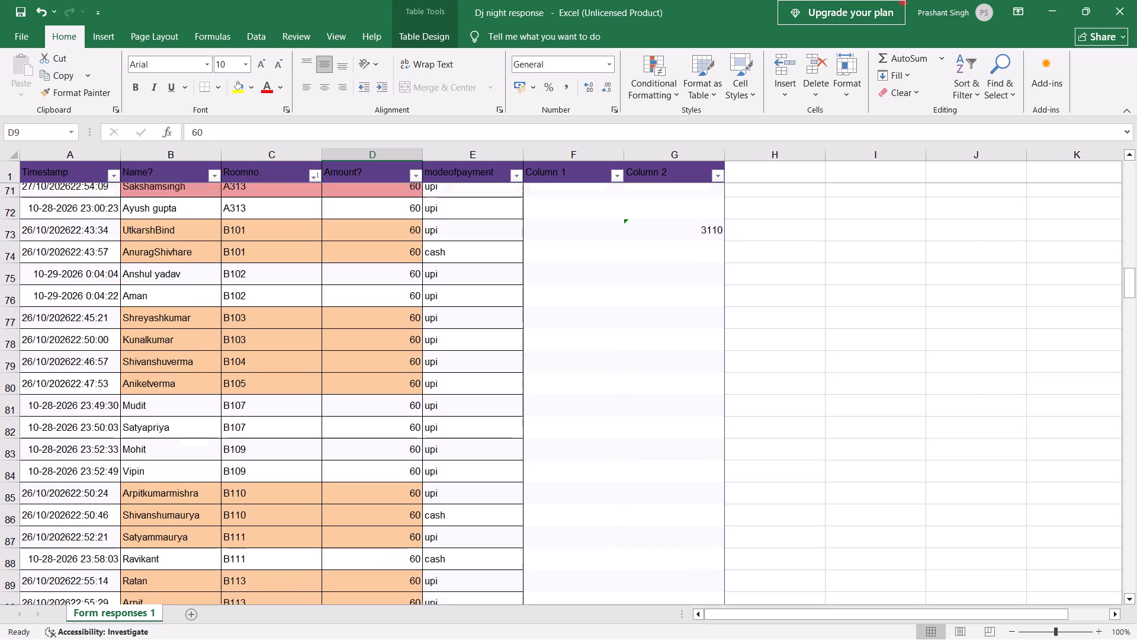
{"action": "scroll", "coordinate": [84, 308], "scroll_direction": "down", "scroll_amount": 1}
{"action": "scroll", "coordinate": [27, 272], "scroll_direction": "down", "scroll_amount": 5}
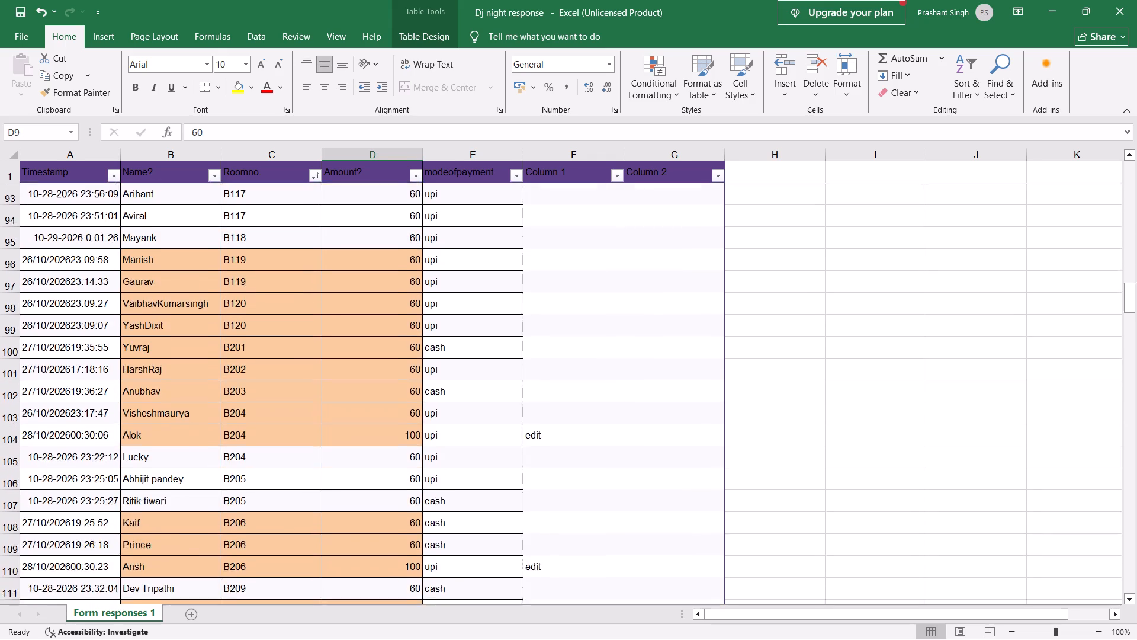
{"action": "scroll", "coordinate": [27, 272], "scroll_direction": "down", "scroll_amount": 10}
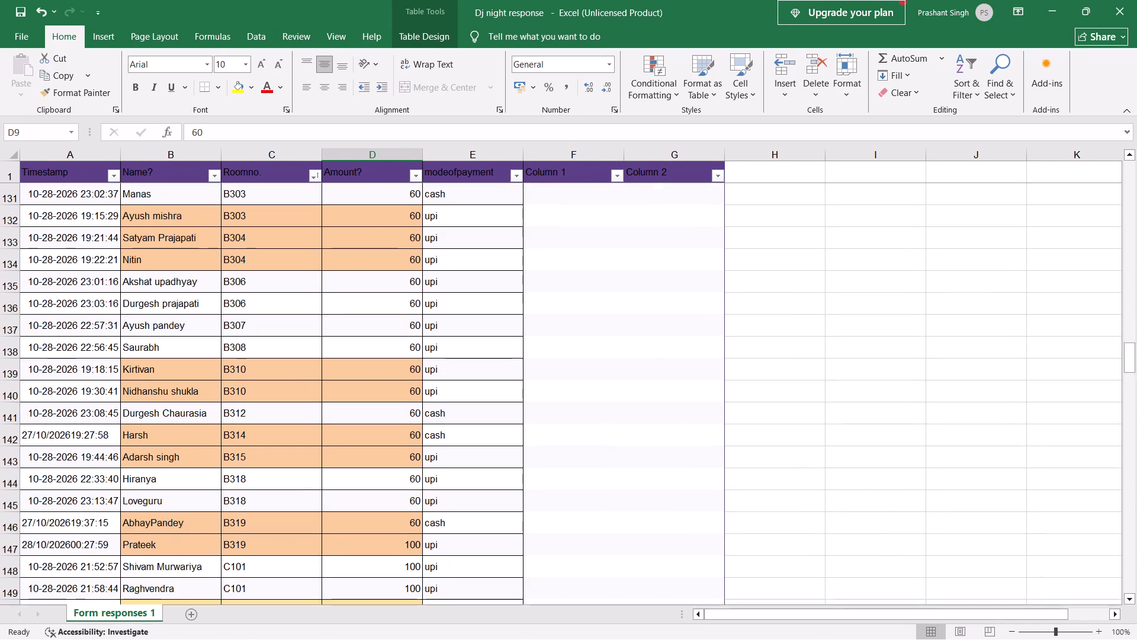
{"action": "scroll", "coordinate": [27, 272], "scroll_direction": "down", "scroll_amount": 5}
{"action": "scroll", "coordinate": [27, 272], "scroll_direction": "up", "scroll_amount": 3}
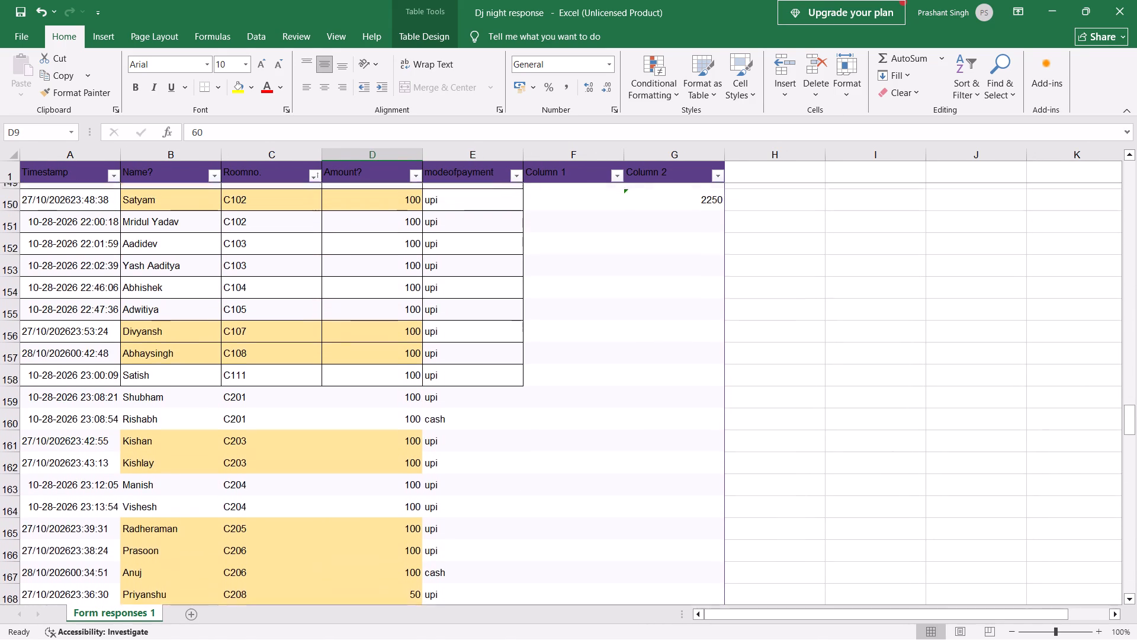
{"action": "scroll", "coordinate": [27, 272], "scroll_direction": "up", "scroll_amount": 4}
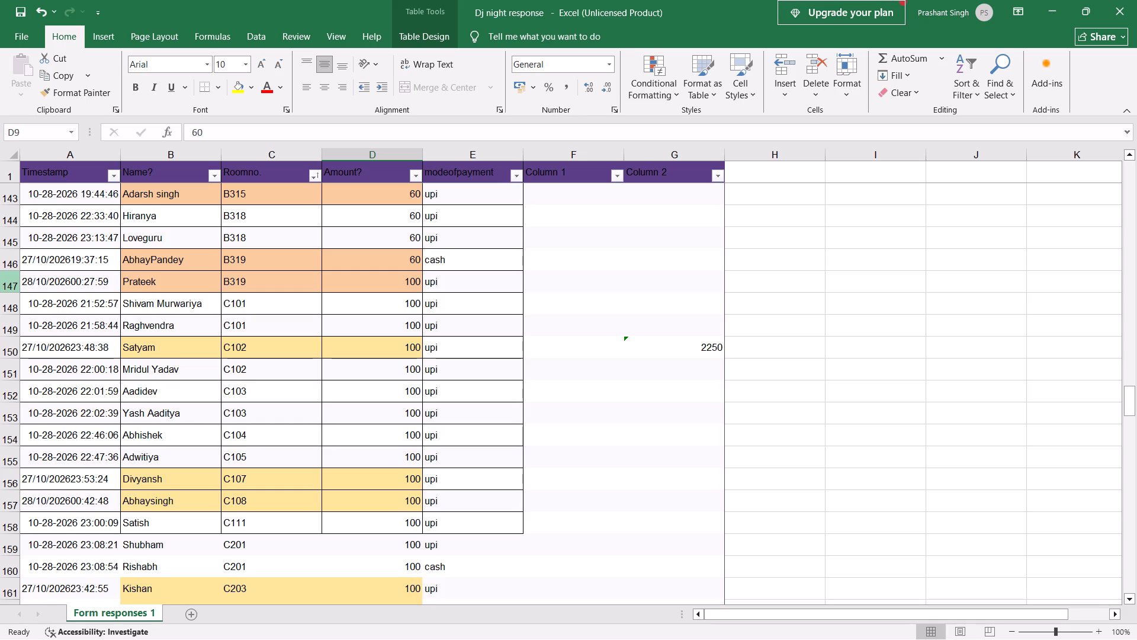
{"action": "scroll", "coordinate": [36, 289], "scroll_direction": "down", "scroll_amount": 1}
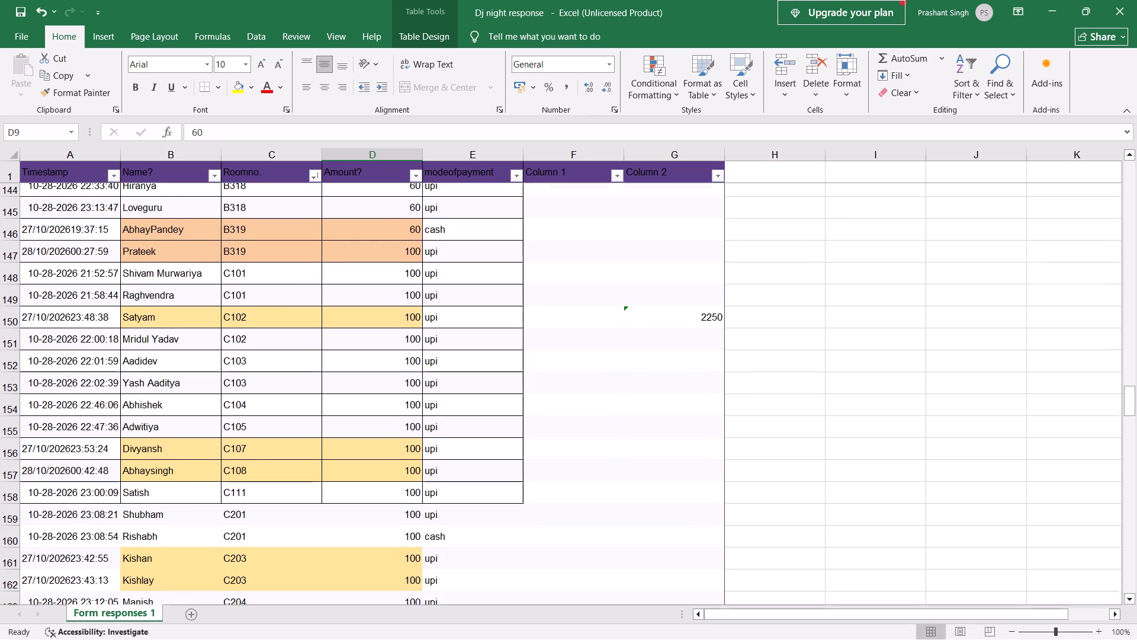
{"action": "scroll", "coordinate": [36, 289], "scroll_direction": "down", "scroll_amount": 7}
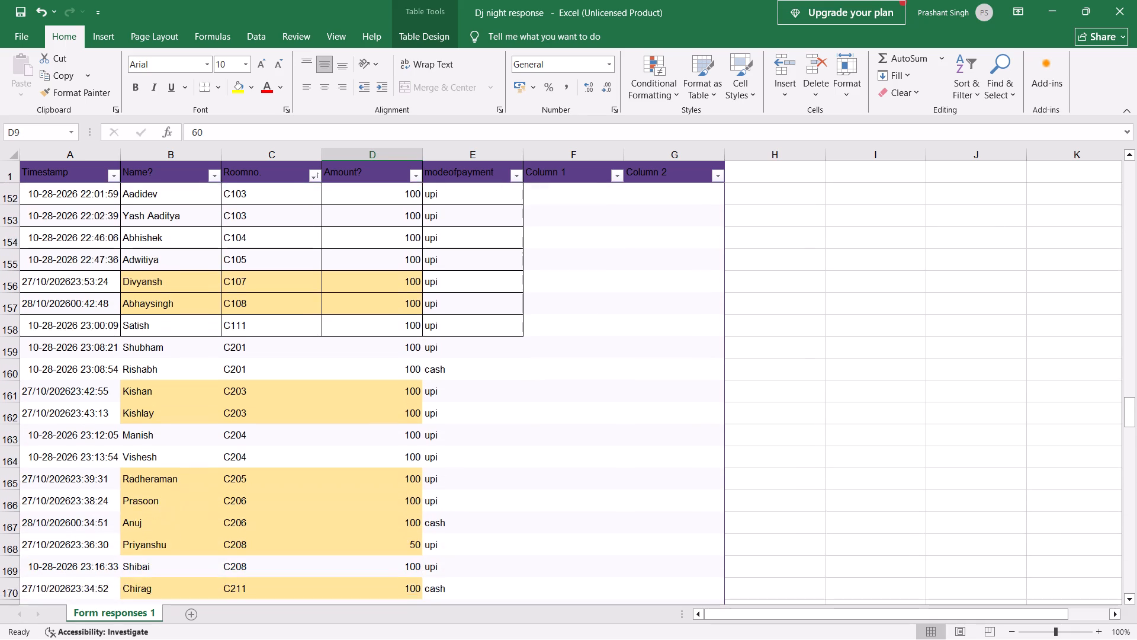
{"action": "scroll", "coordinate": [36, 289], "scroll_direction": "down", "scroll_amount": 8}
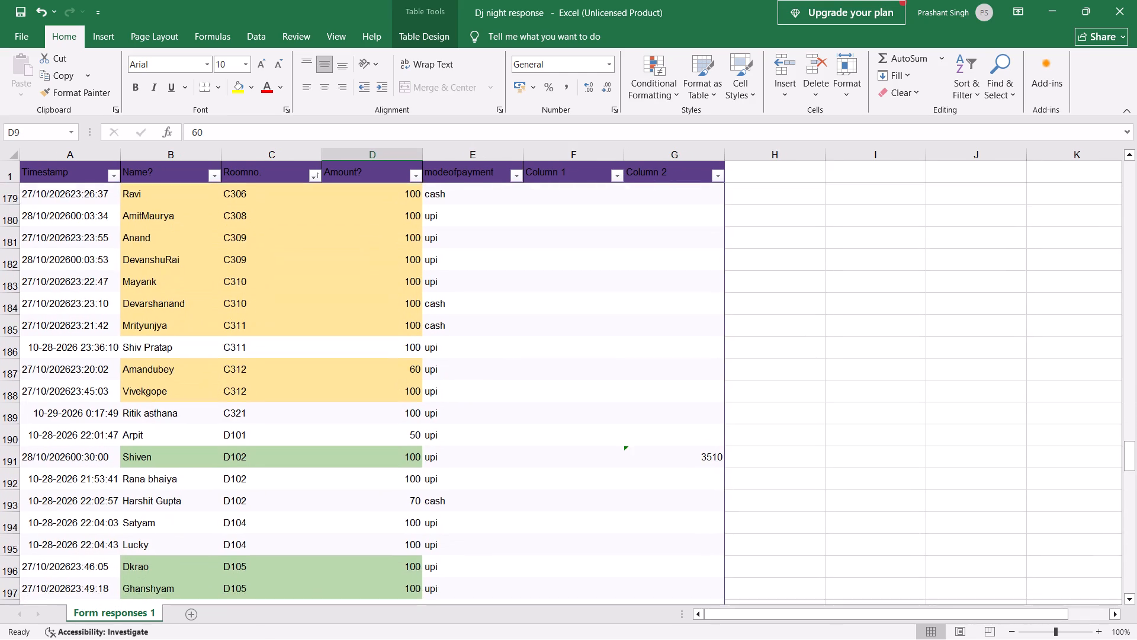
{"action": "scroll", "coordinate": [36, 289], "scroll_direction": "down", "scroll_amount": 2}
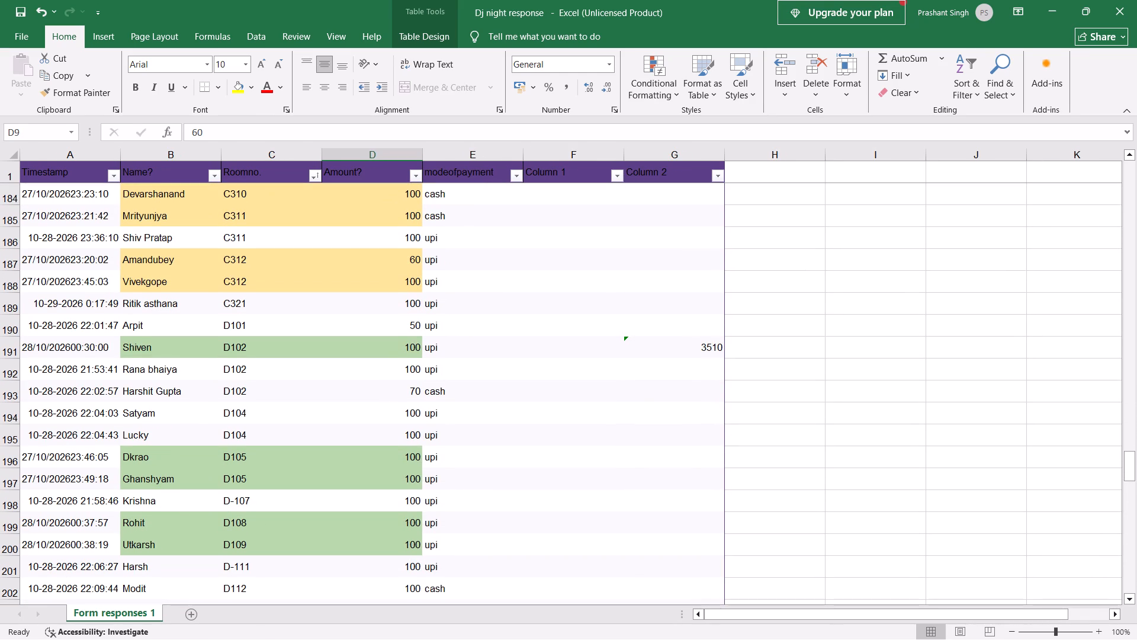
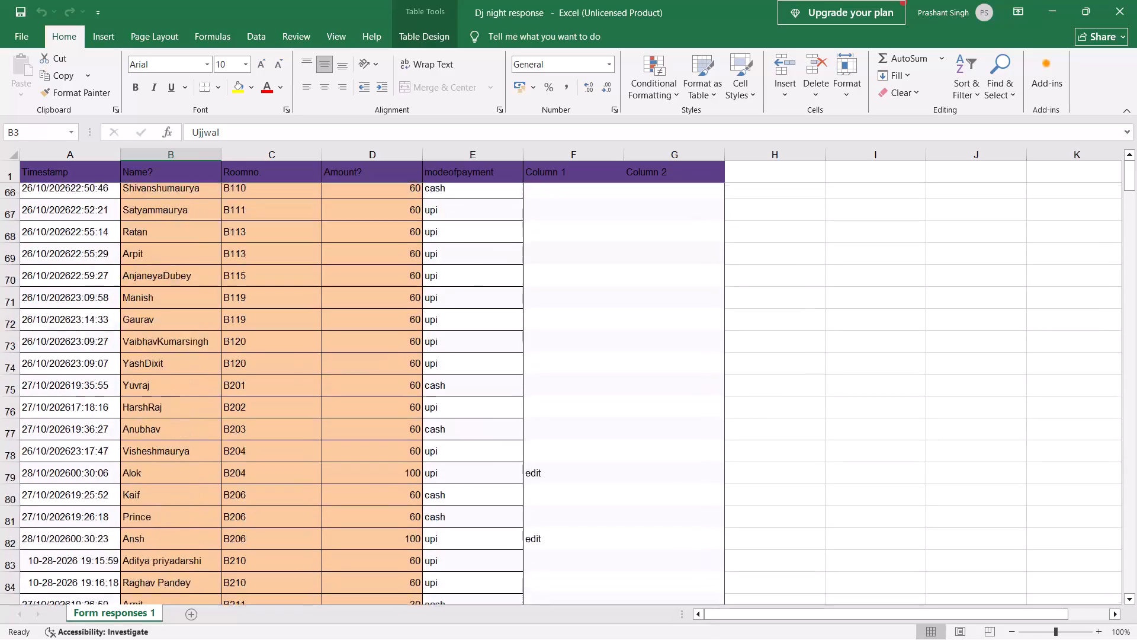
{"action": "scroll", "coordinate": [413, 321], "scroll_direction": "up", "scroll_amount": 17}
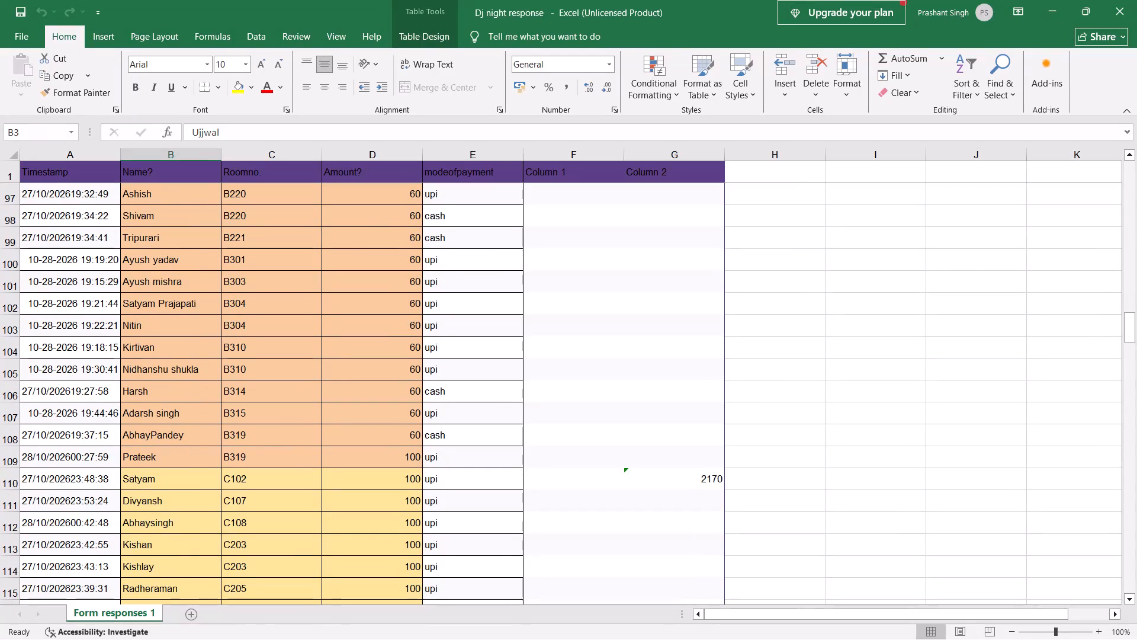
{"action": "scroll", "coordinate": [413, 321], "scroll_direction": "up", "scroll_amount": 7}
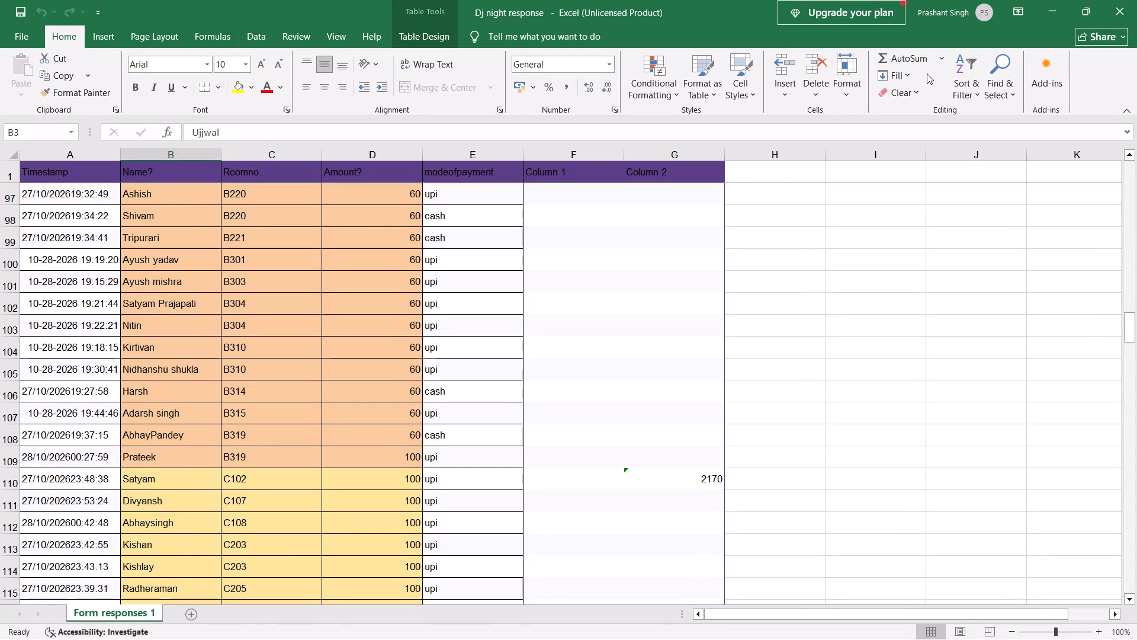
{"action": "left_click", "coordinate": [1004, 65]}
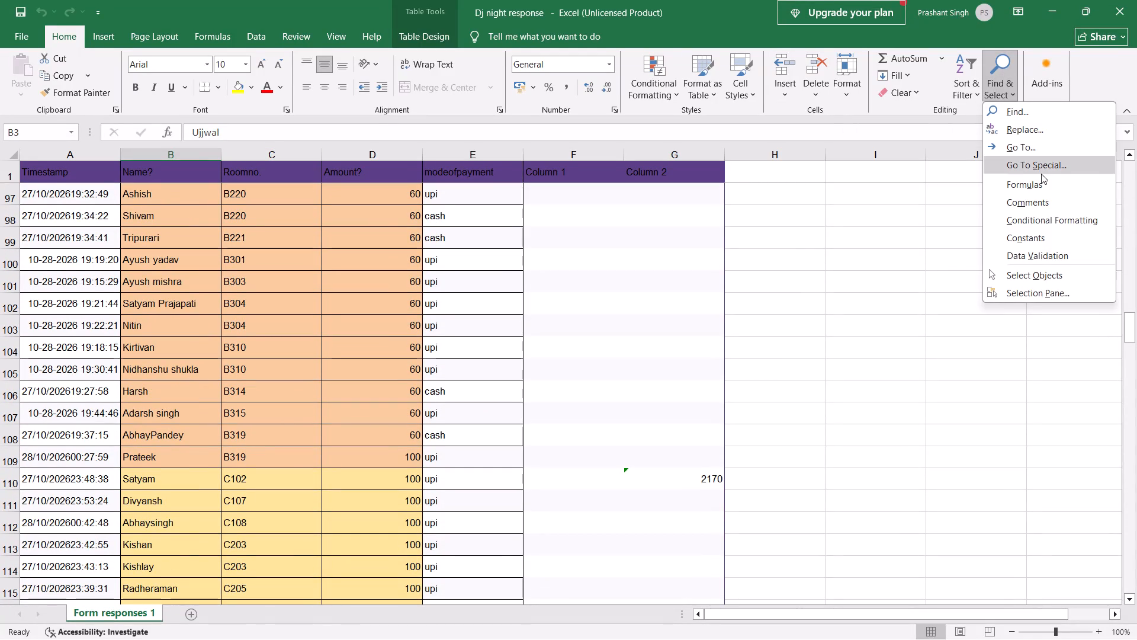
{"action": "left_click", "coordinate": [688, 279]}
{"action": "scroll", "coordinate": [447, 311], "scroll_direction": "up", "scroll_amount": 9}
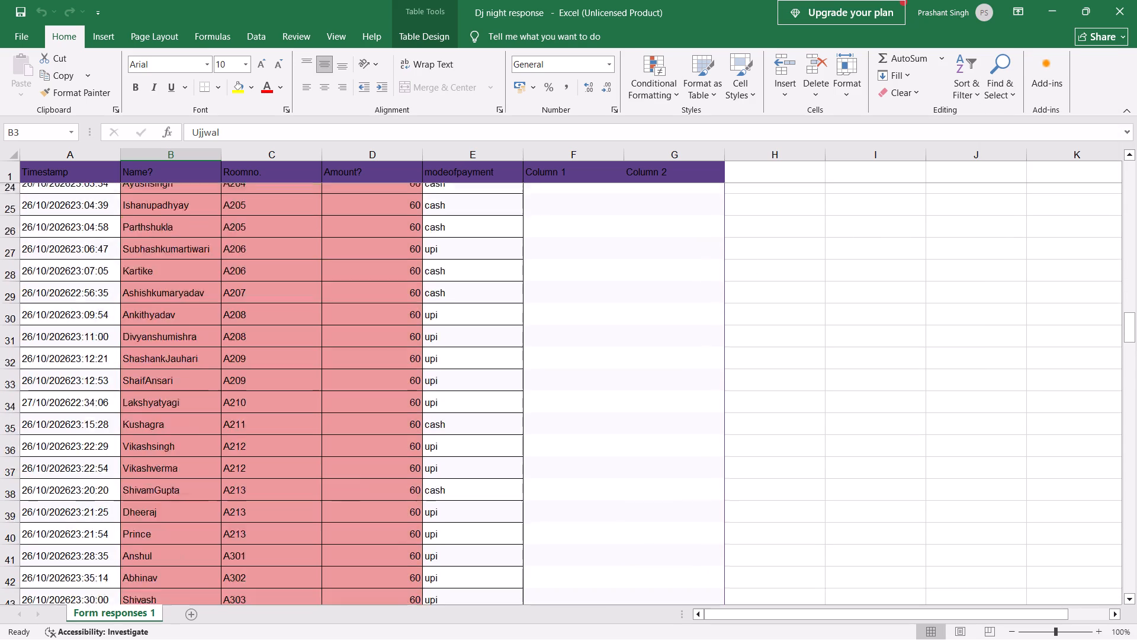
Select the whole response table and turn on its header filter controls.
{"action": "scroll", "coordinate": [447, 311], "scroll_direction": "up", "scroll_amount": 1}
{"action": "key", "text": "ctrl+a"}
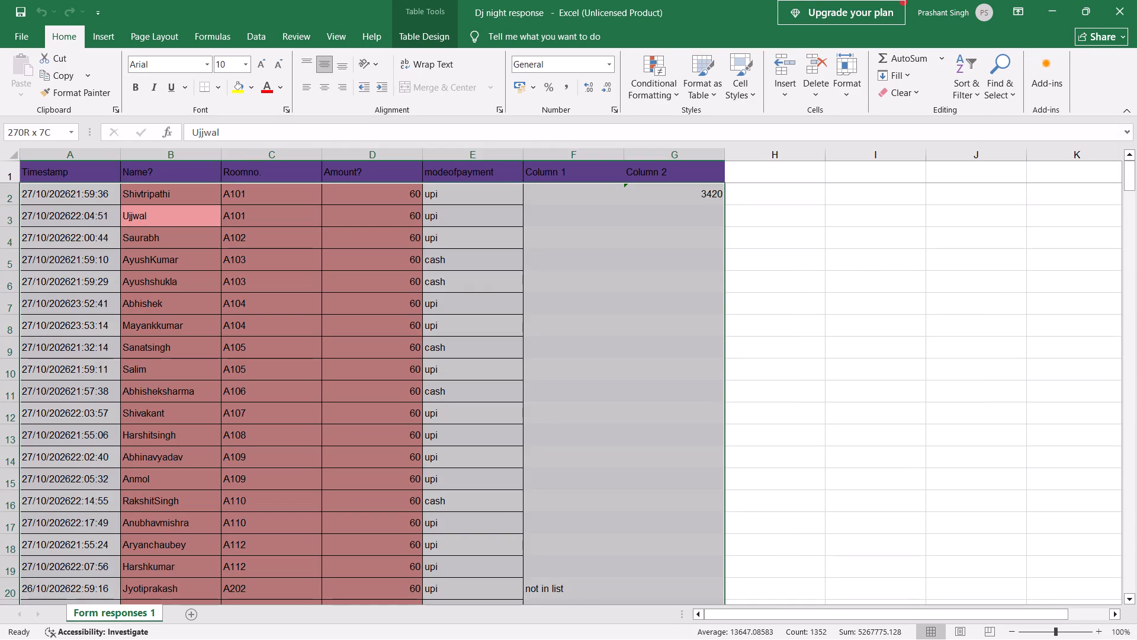
{"action": "key", "text": "ctrl+shift+l"}
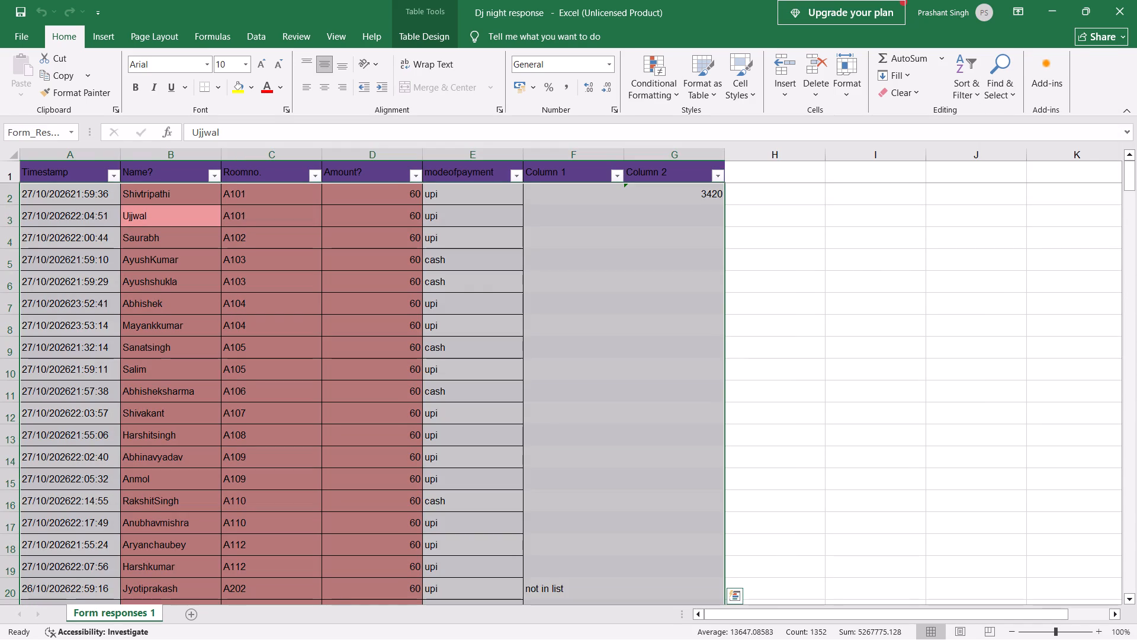
{"action": "left_click", "coordinate": [315, 177]}
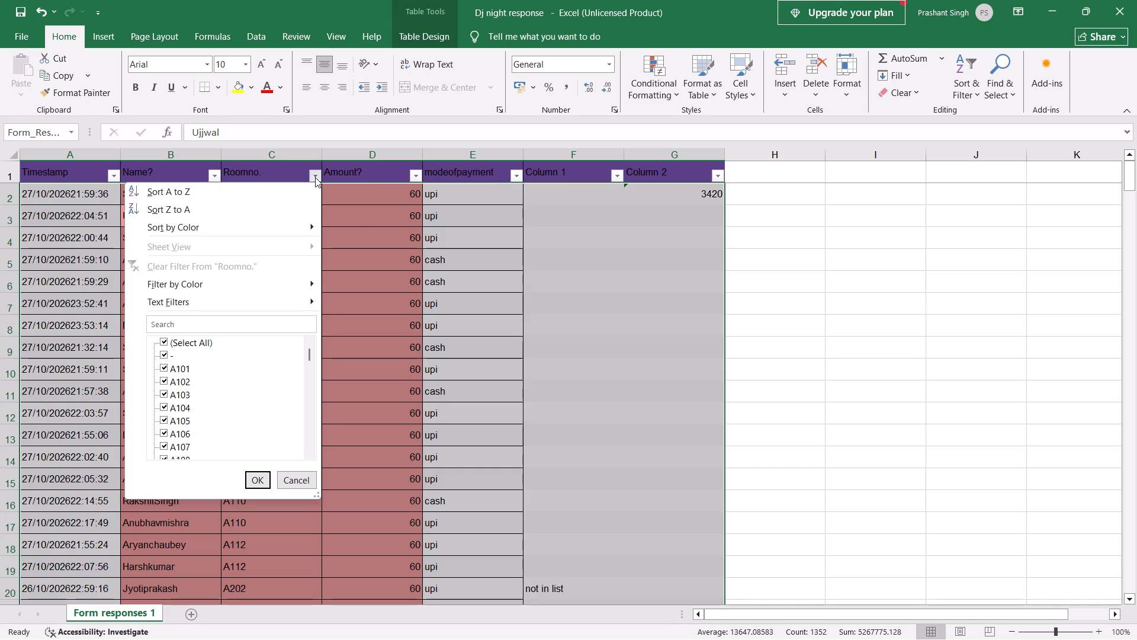
{"action": "left_click", "coordinate": [359, 216]}
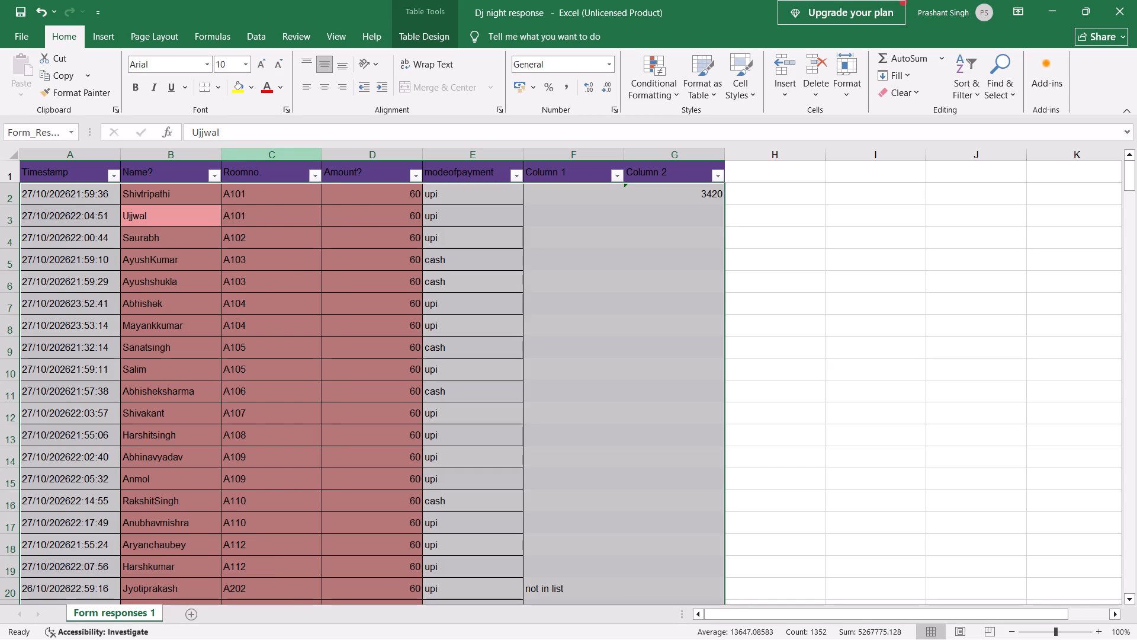
Replace all spaces with nothing in the whole Roomno. column and close Find and Replace.
{"action": "left_click", "coordinate": [258, 154]}
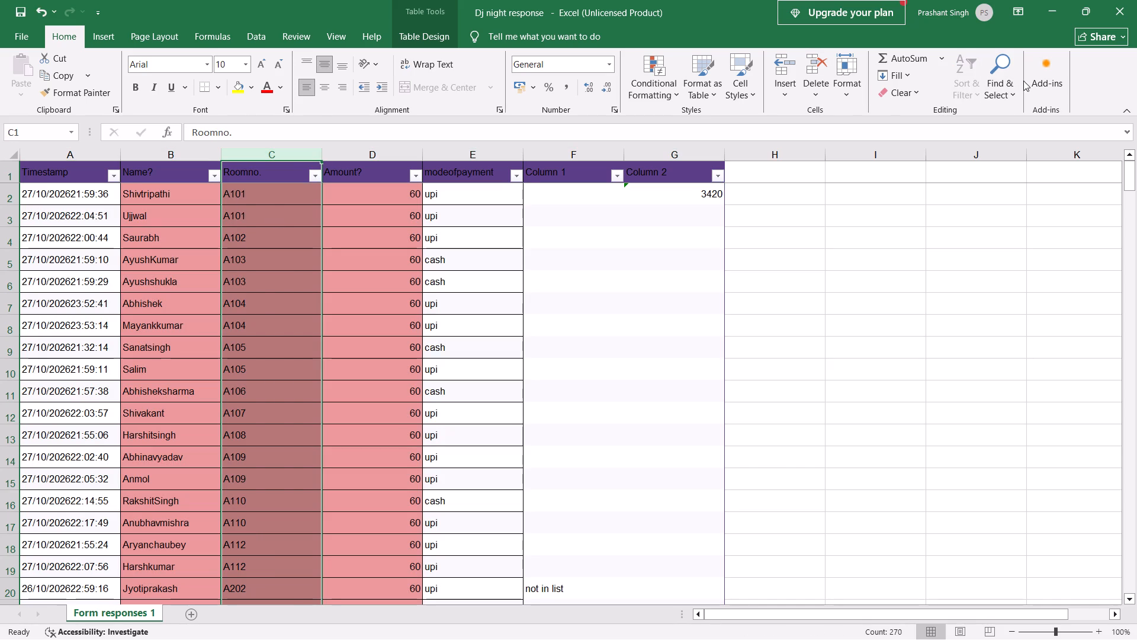
{"action": "left_click", "coordinate": [1006, 81]}
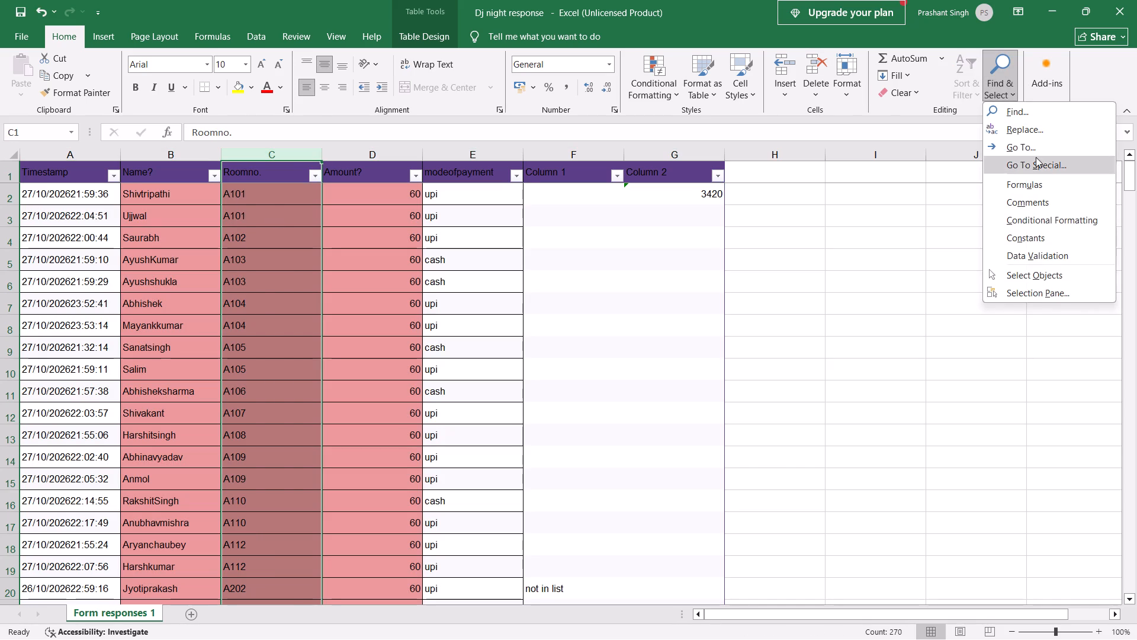
{"action": "left_click", "coordinate": [1030, 129]}
{"action": "key", "text": "space"}
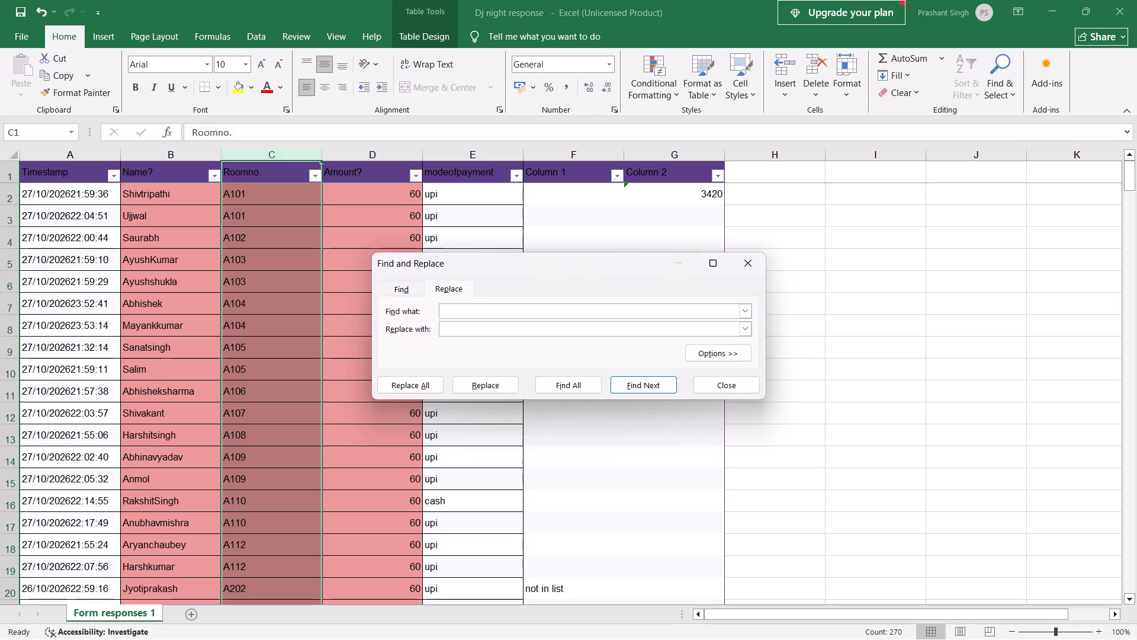
{"action": "left_click", "coordinate": [410, 382]}
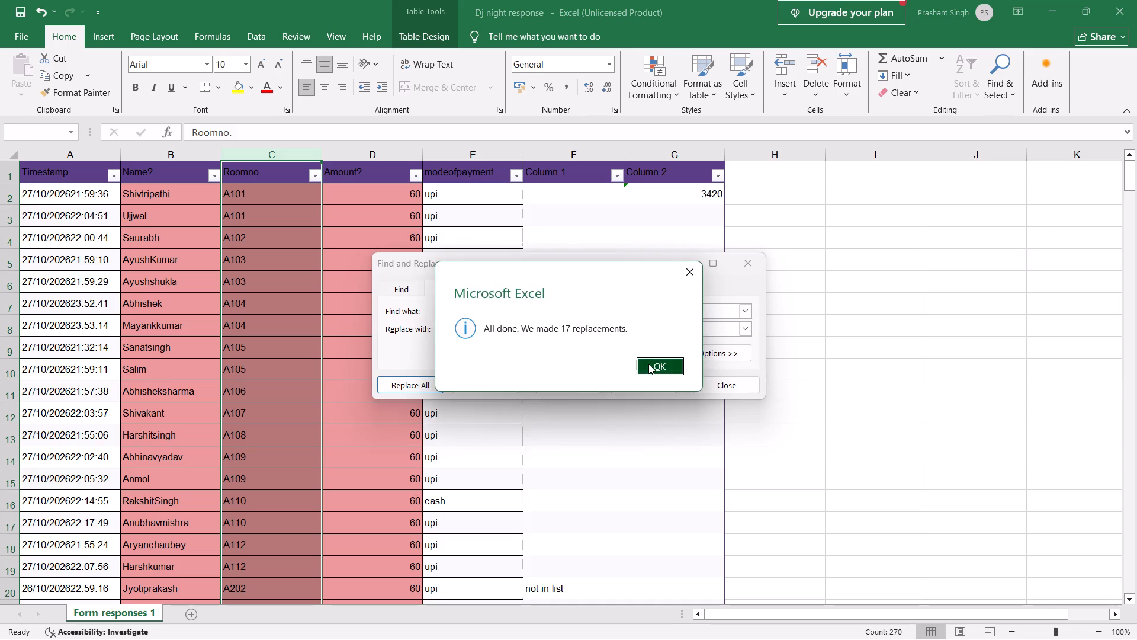
{"action": "left_click", "coordinate": [648, 364]}
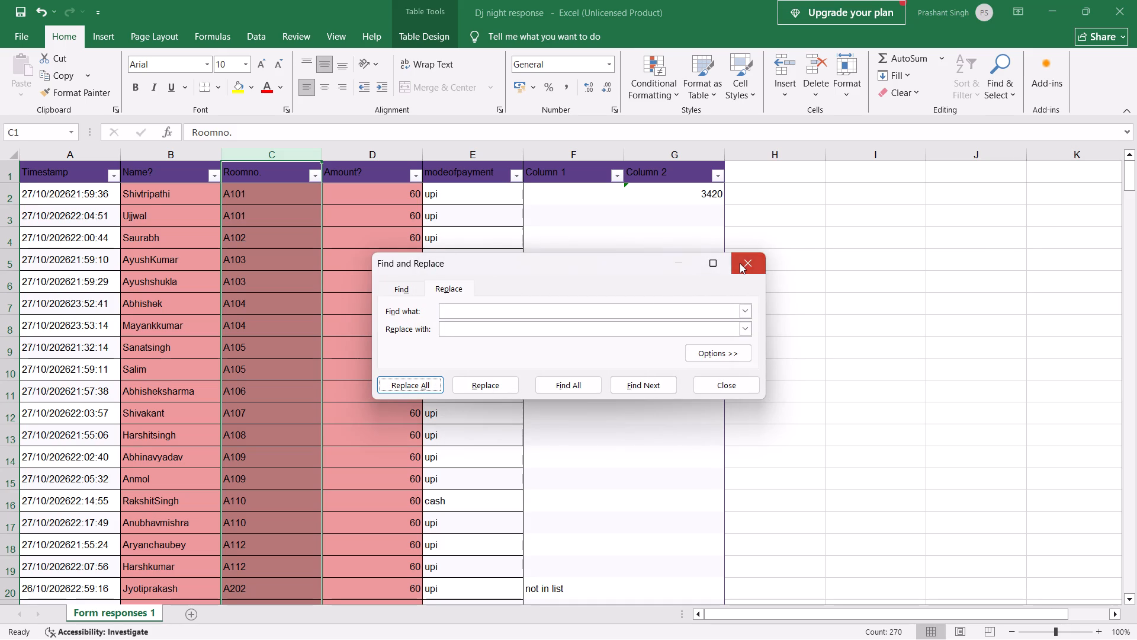
{"action": "left_click", "coordinate": [740, 263]}
Sort the table by Roomno. from A to Z and clear the column selection.
{"action": "left_click", "coordinate": [317, 171]}
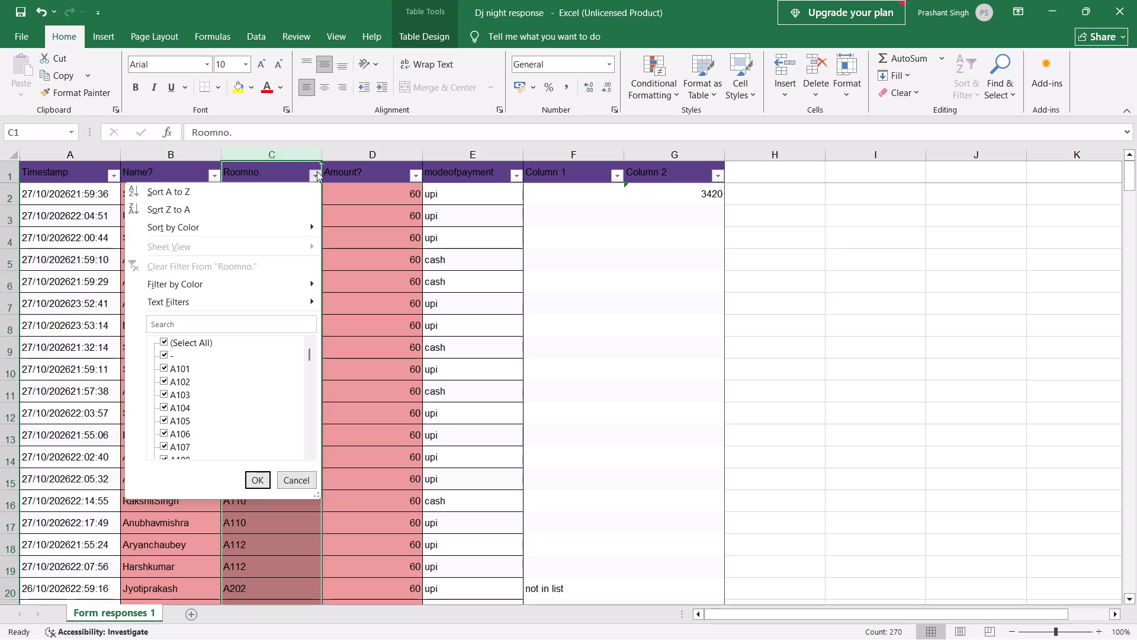
{"action": "left_click", "coordinate": [229, 190]}
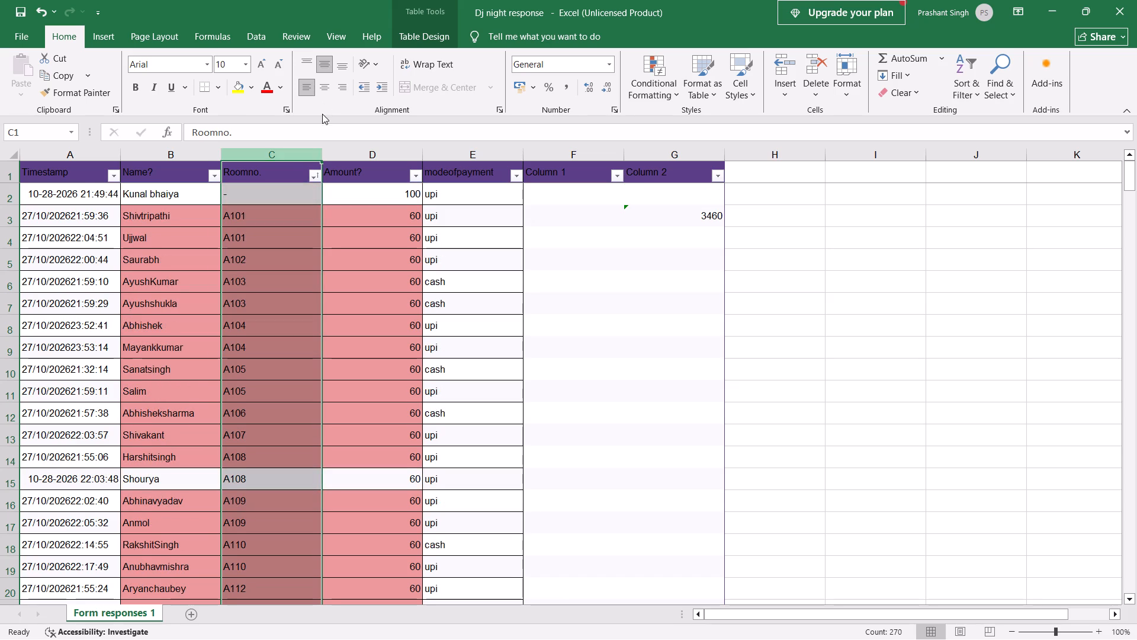
{"action": "left_click", "coordinate": [263, 332]}
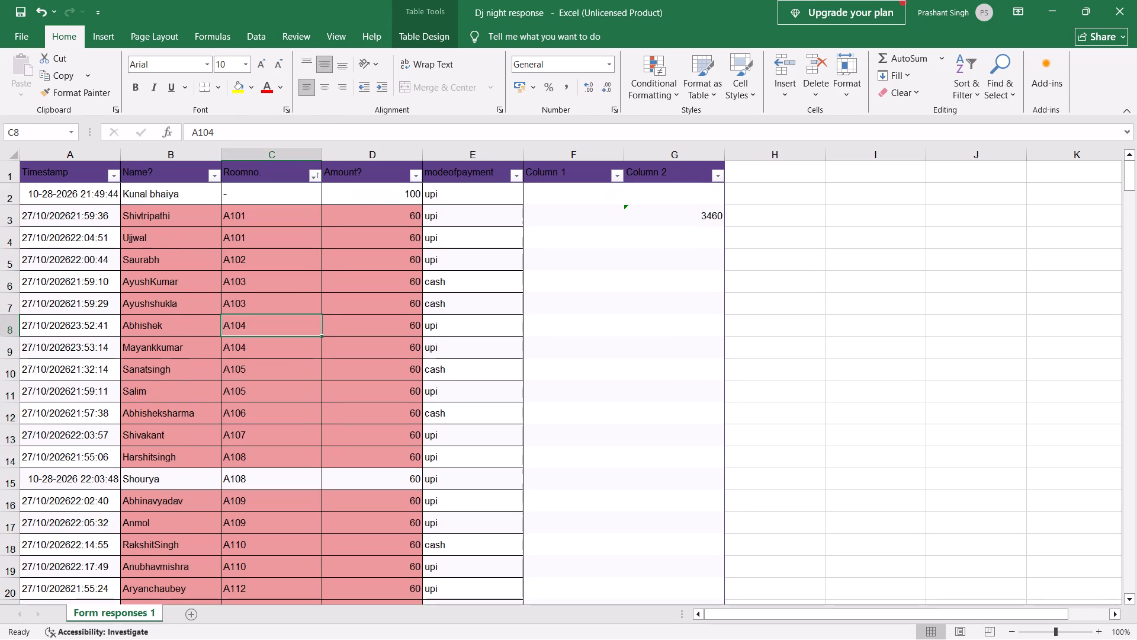
Save the workbook.
{"action": "left_click", "coordinate": [16, 12]}
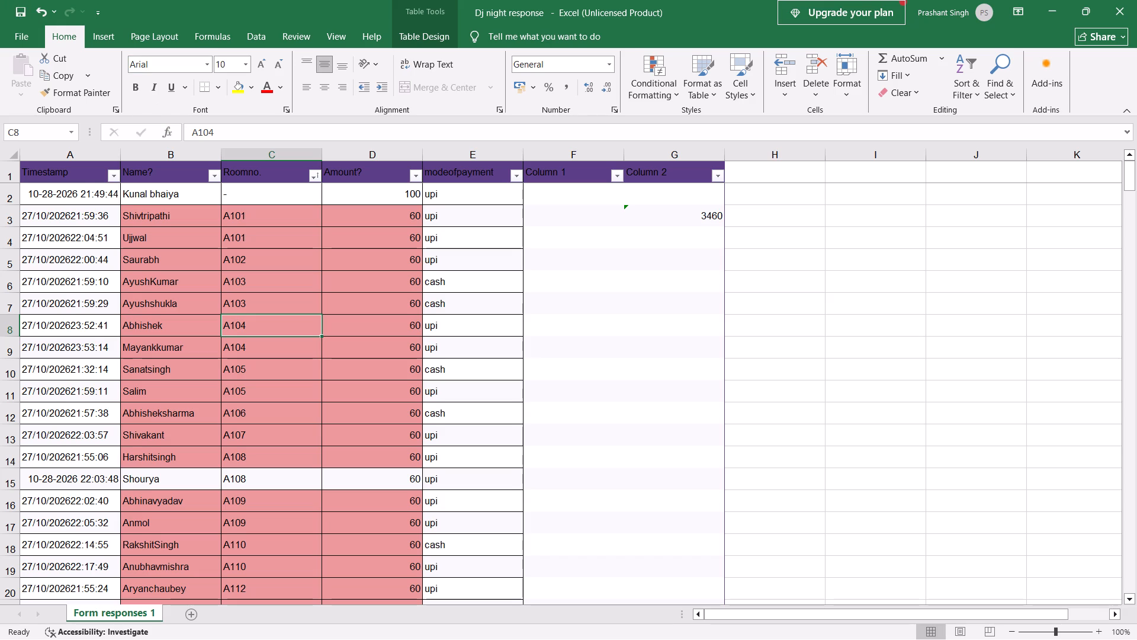
Review the sorted records through to the last D-block rooms, checking room order and entries.
{"action": "scroll", "coordinate": [342, 280], "scroll_direction": "down", "scroll_amount": 10}
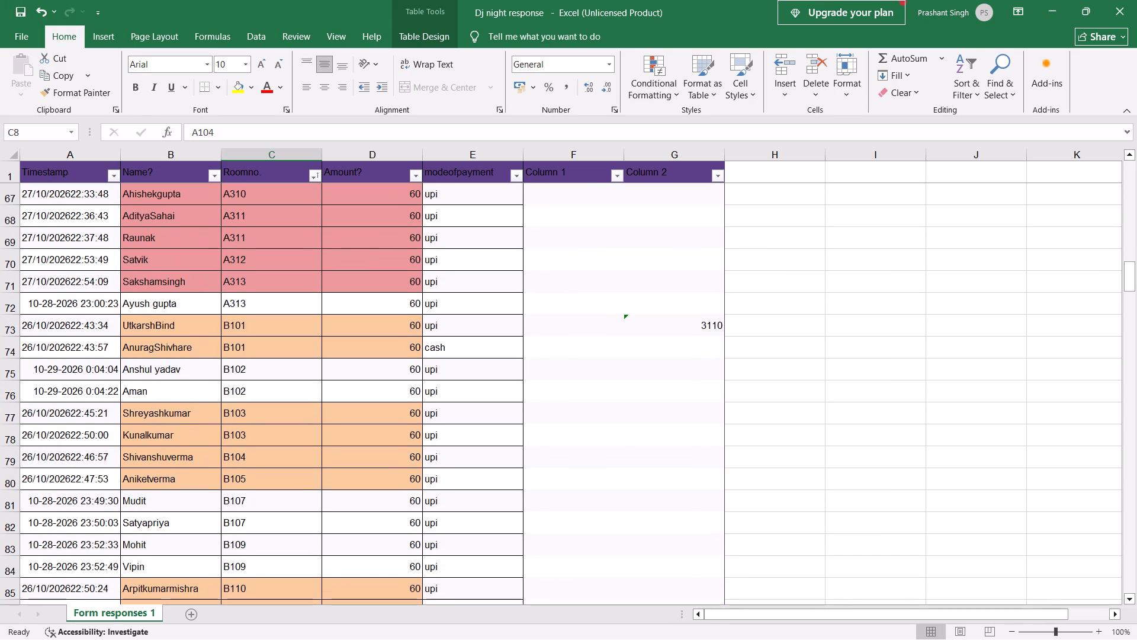
{"action": "scroll", "coordinate": [342, 280], "scroll_direction": "down", "scroll_amount": 20}
{"action": "scroll", "coordinate": [342, 280], "scroll_direction": "down", "scroll_amount": 3}
{"action": "scroll", "coordinate": [342, 280], "scroll_direction": "up", "scroll_amount": 2}
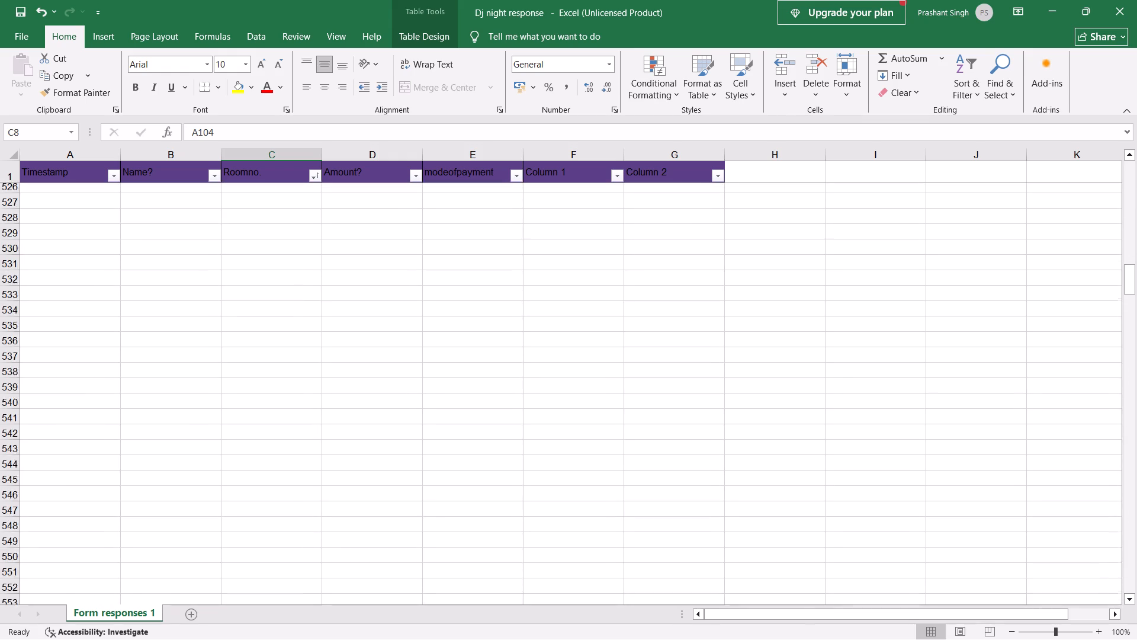
{"action": "scroll", "coordinate": [342, 280], "scroll_direction": "up", "scroll_amount": 13}
{"action": "scroll", "coordinate": [342, 280], "scroll_direction": "down", "scroll_amount": 4}
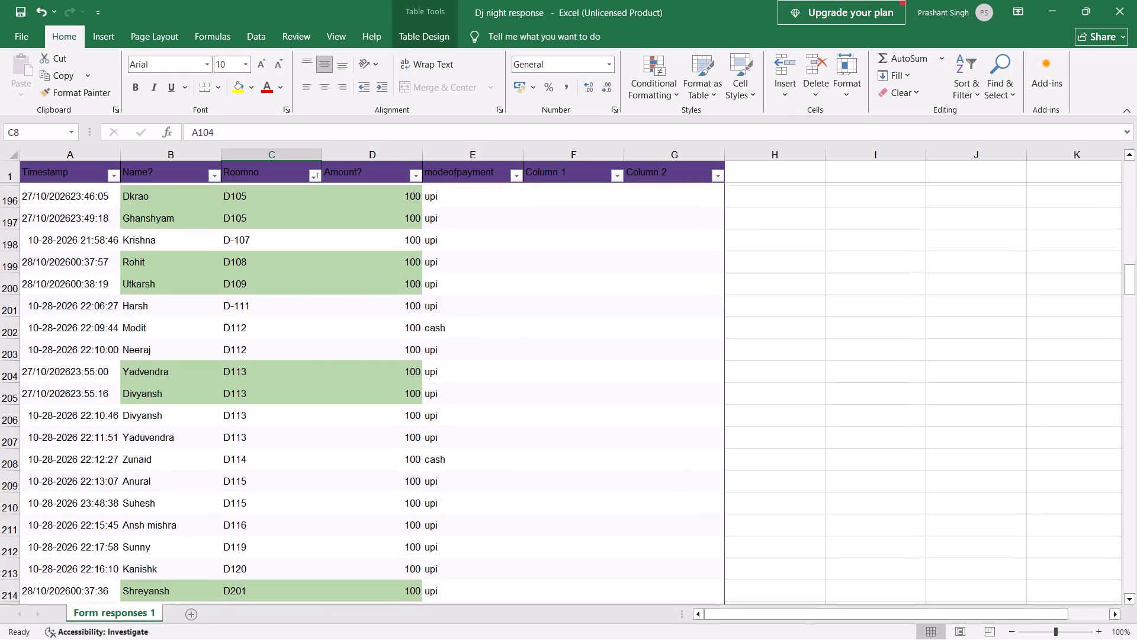
{"action": "scroll", "coordinate": [342, 280], "scroll_direction": "down", "scroll_amount": 8}
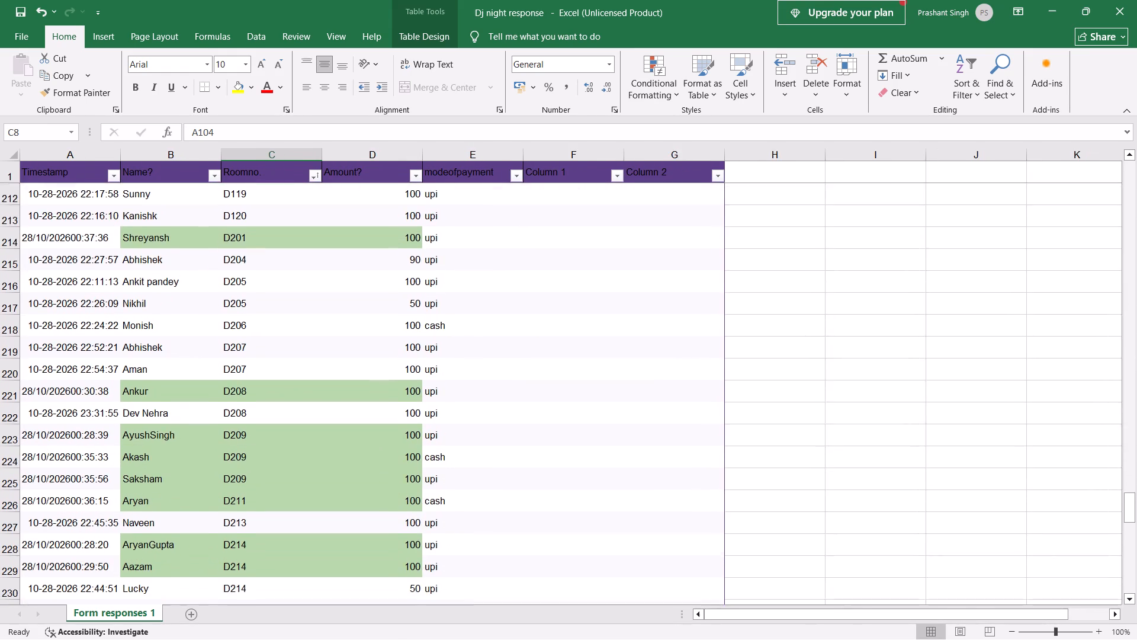
{"action": "scroll", "coordinate": [342, 280], "scroll_direction": "down", "scroll_amount": 8}
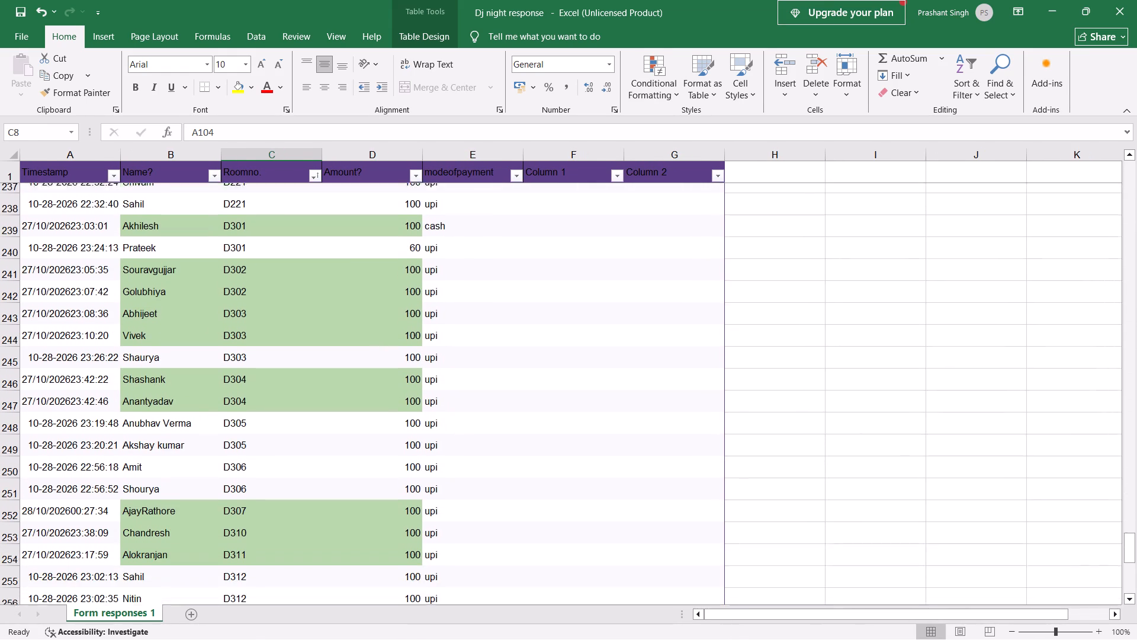
{"action": "scroll", "coordinate": [342, 280], "scroll_direction": "down", "scroll_amount": 6}
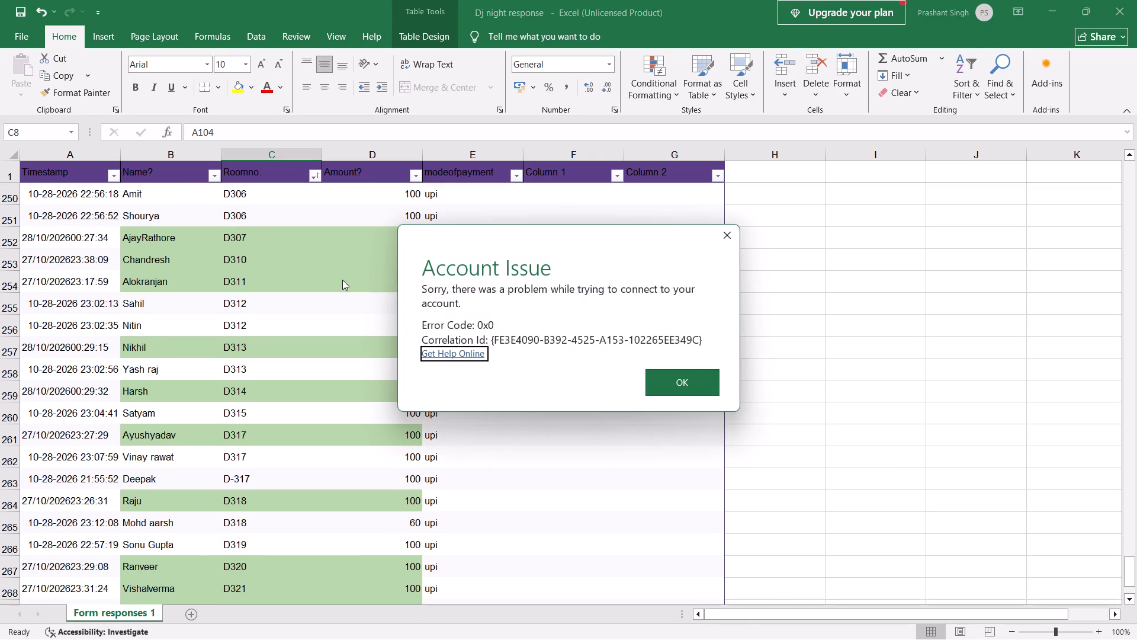
Dismiss the Account Issue dialog.
{"action": "key", "text": "Up"}
{"action": "left_click", "coordinate": [673, 379]}
Select the Roomno. cells from D101 down to the last record to check the number of D-block entries.
{"action": "scroll", "coordinate": [267, 335], "scroll_direction": "up", "scroll_amount": 4}
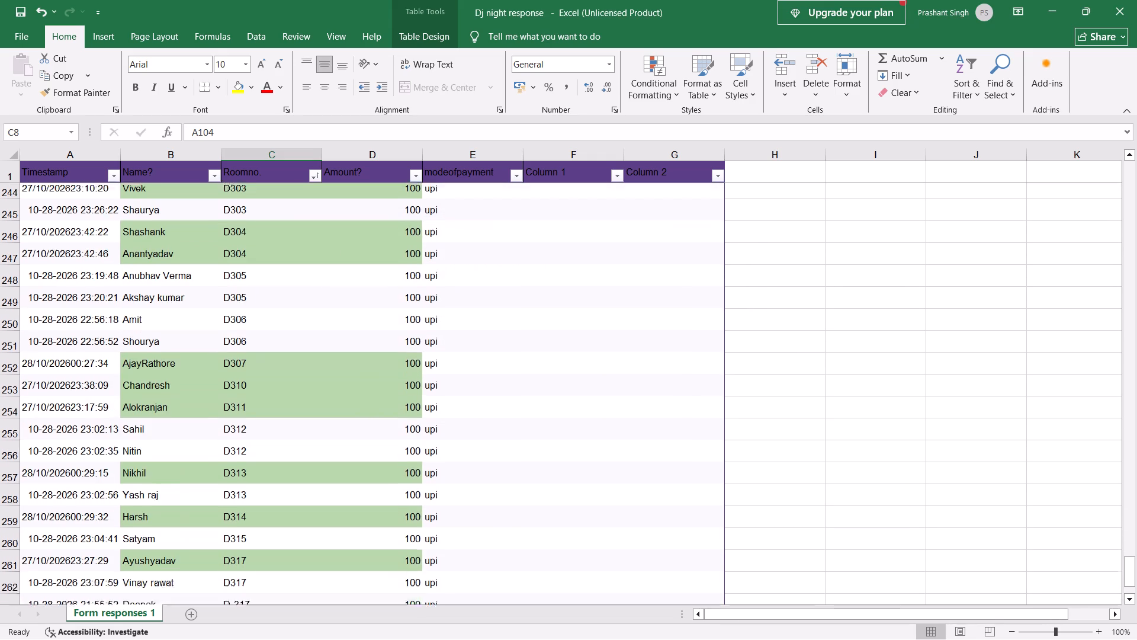
{"action": "scroll", "coordinate": [267, 335], "scroll_direction": "up", "scroll_amount": 8}
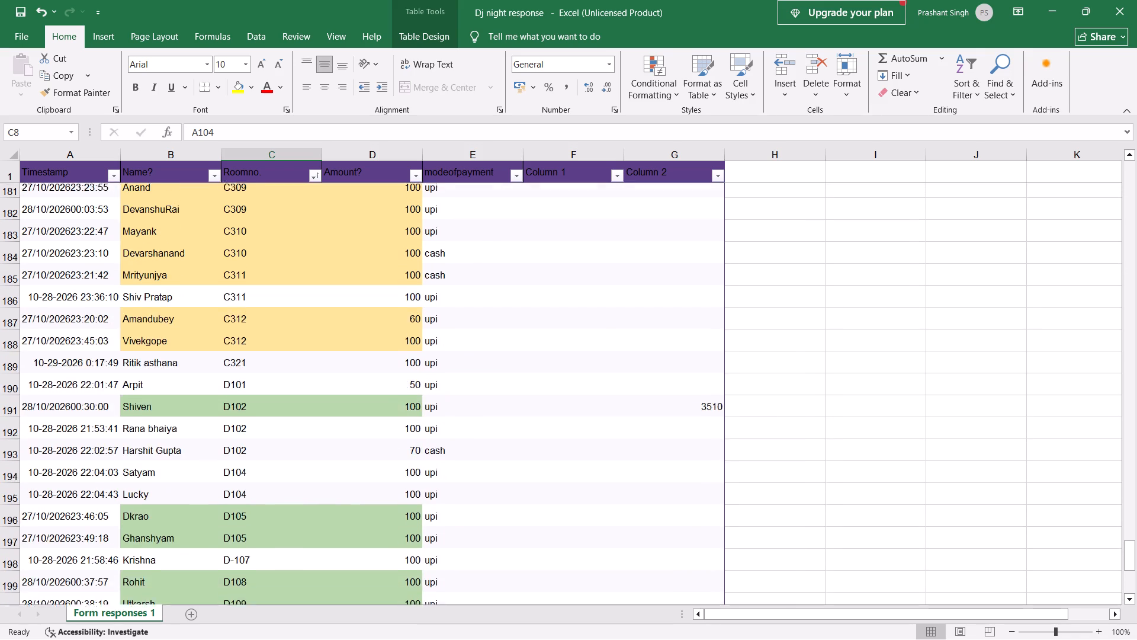
{"action": "scroll", "coordinate": [267, 335], "scroll_direction": "up", "scroll_amount": 1}
{"action": "left_click", "coordinate": [240, 455]}
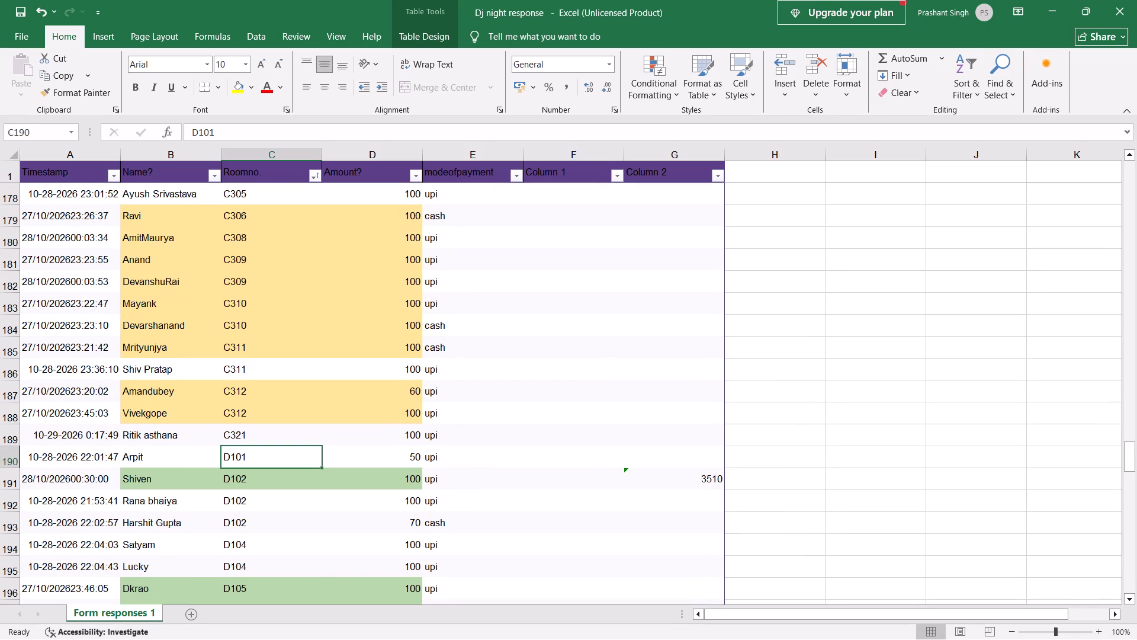
{"action": "key", "text": "shift+Down"}
{"action": "key", "text": "shift+Down"}
{"action": "key", "text": "shift+Down"}
{"action": "key", "text": "shift+Down"}
{"action": "key", "text": "shift+Down"}
{"action": "key", "text": "shift+Down"}
{"action": "key", "text": "shift+Down"}
{"action": "key", "text": "shift+Down"}
{"action": "key", "text": "shift+Down"}
{"action": "key", "text": "shift+Down"}
{"action": "key", "text": "shift+Down"}
{"action": "key", "text": "shift+Down"}
{"action": "key", "text": "shift+Down"}
{"action": "key", "text": "shift+Down"}
{"action": "key", "text": "shift+Down"}
{"action": "key", "text": "shift+Down"}
{"action": "key", "text": "shift+Down"}
{"action": "key", "text": "shift+Down"}
{"action": "key", "text": "shift+Down"}
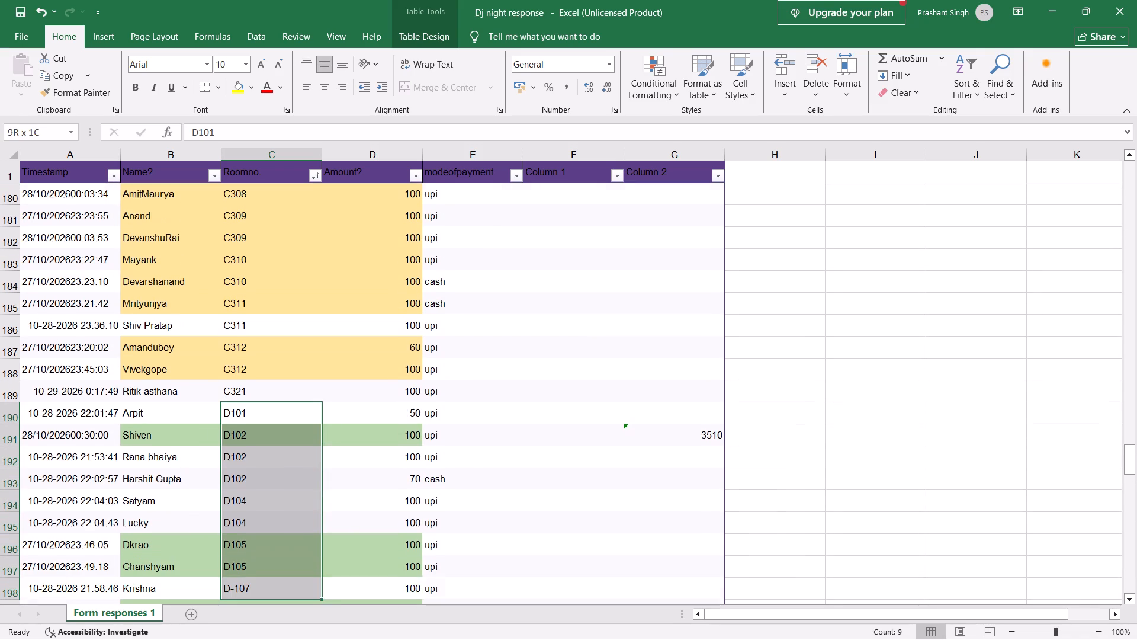
{"action": "key", "text": "ctrl+shift+Down"}
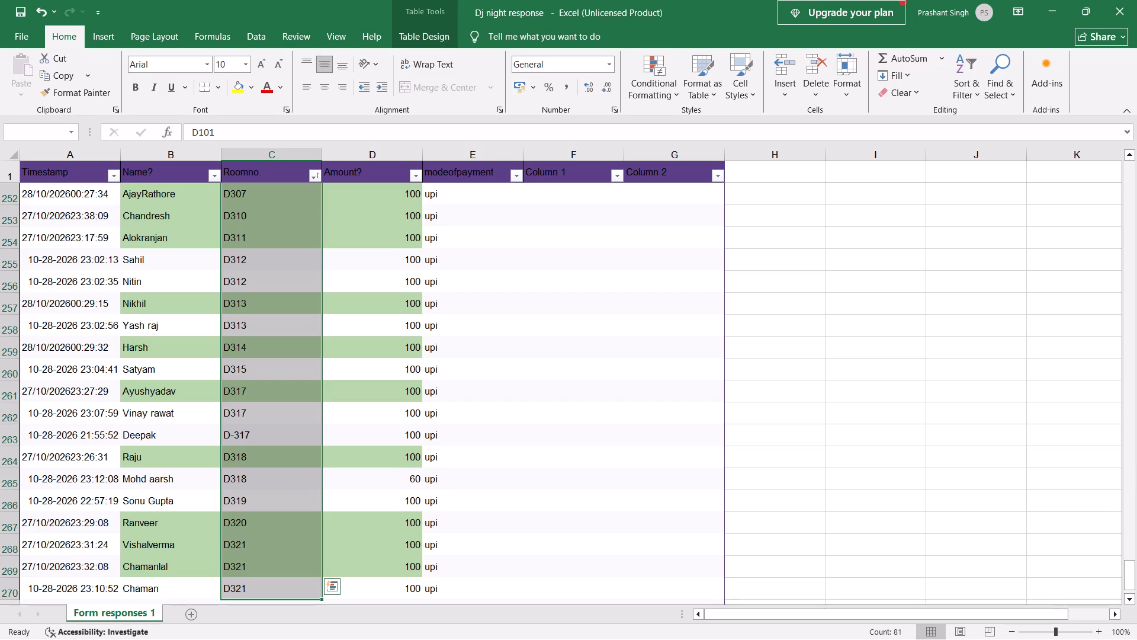
{"action": "scroll", "coordinate": [240, 455], "scroll_direction": "down", "scroll_amount": 1}
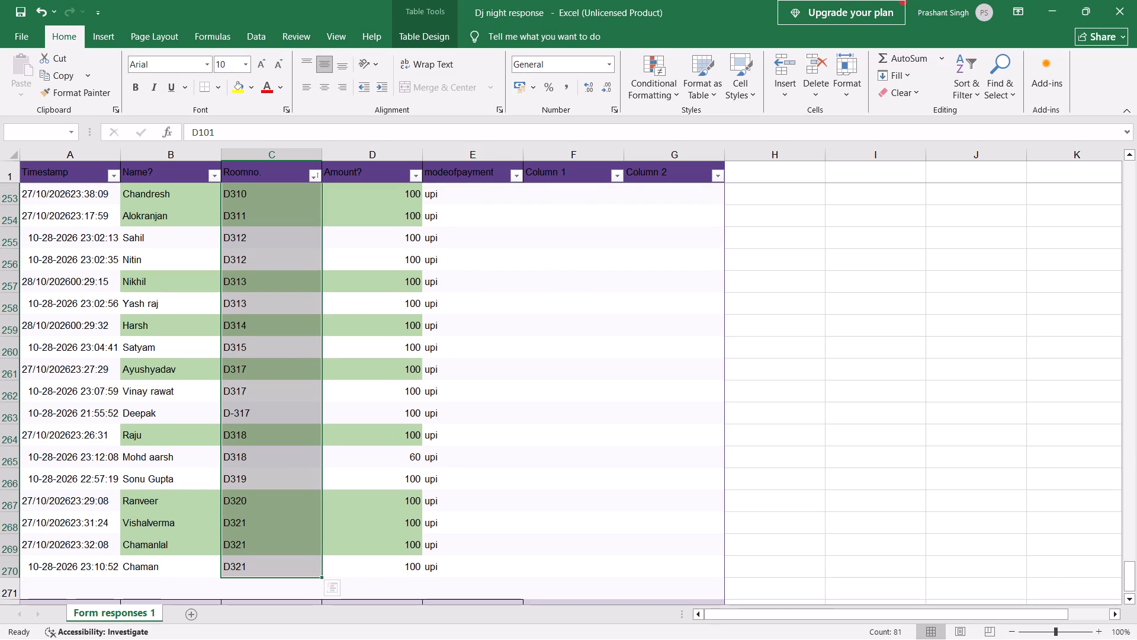
Clear the contents of row 270, the last D321 record in the table.
{"action": "left_click", "coordinate": [10, 567]}
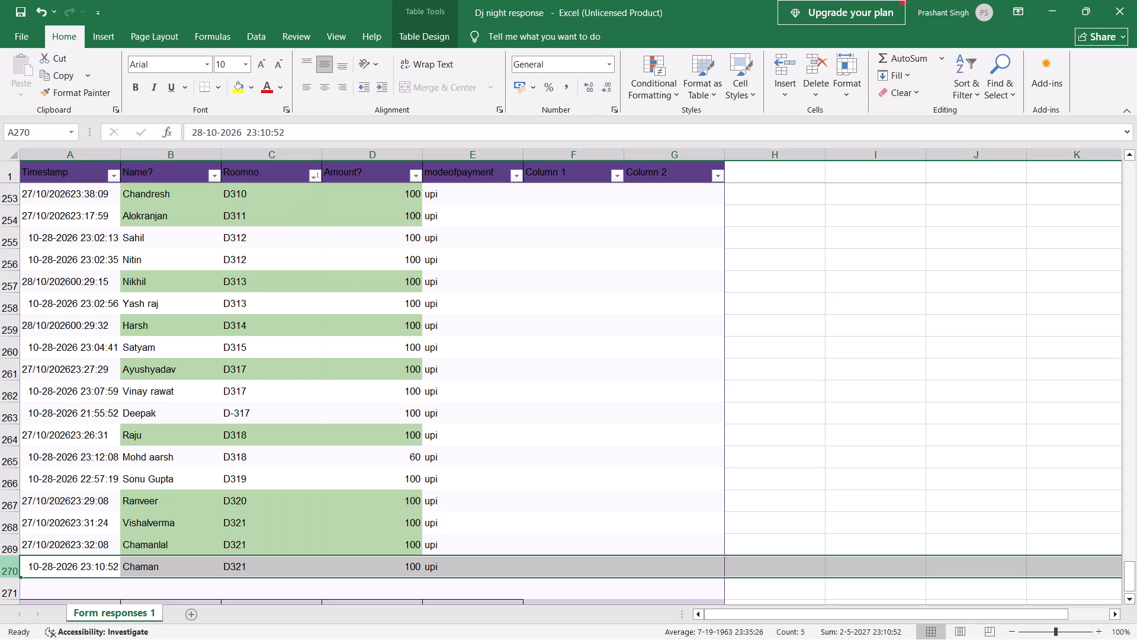
{"action": "key", "text": "Delete"}
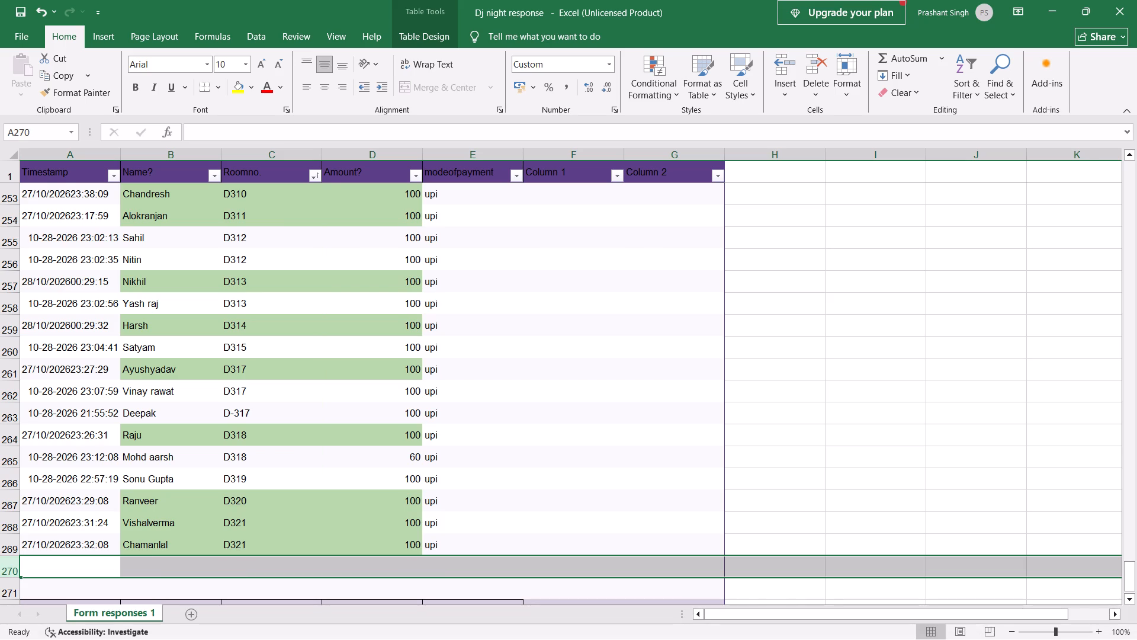
Select the Roomno. cells from D101 down to the last remaining record to recount the D-block entries.
{"action": "scroll", "coordinate": [235, 482], "scroll_direction": "up", "scroll_amount": 1}
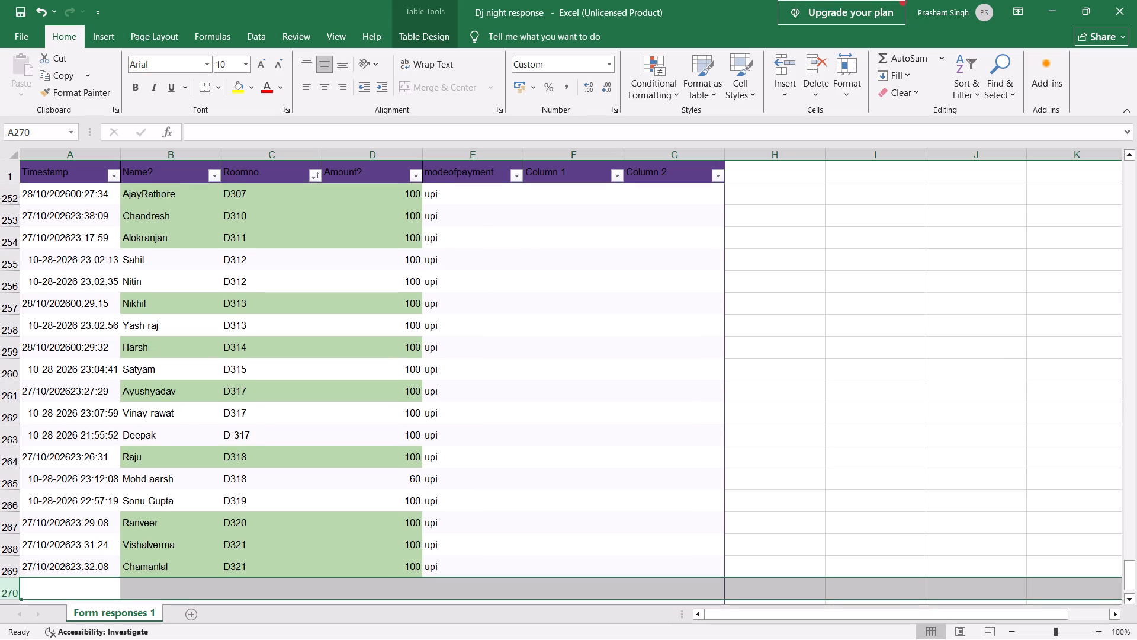
{"action": "scroll", "coordinate": [220, 287], "scroll_direction": "up", "scroll_amount": 8}
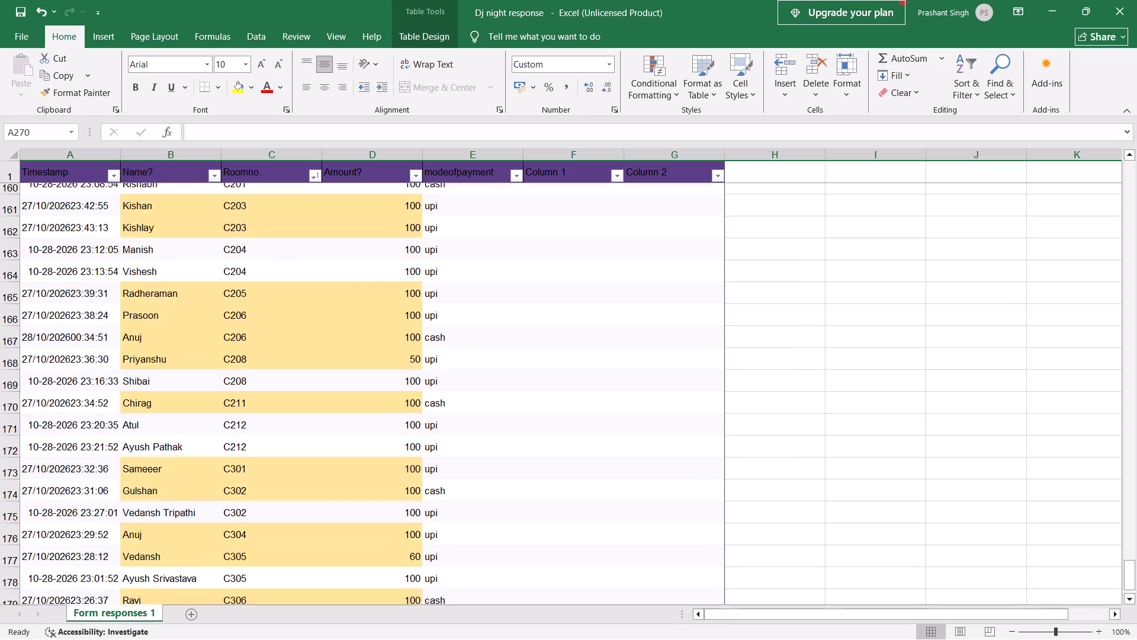
{"action": "scroll", "coordinate": [222, 277], "scroll_direction": "up", "scroll_amount": 1}
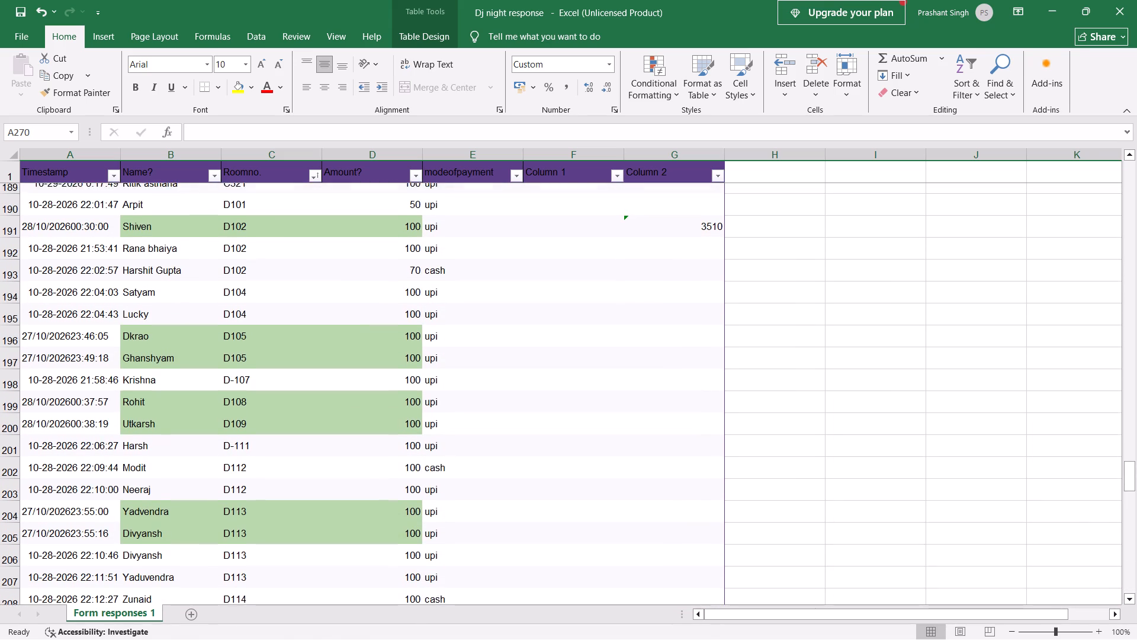
{"action": "left_click", "coordinate": [254, 195]}
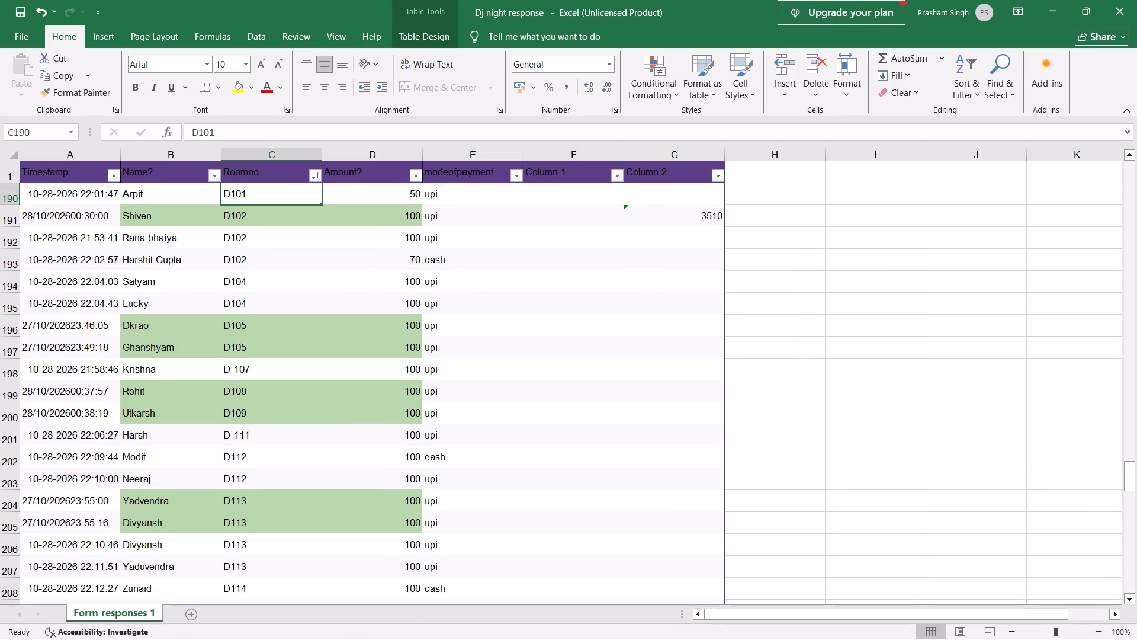
{"action": "key", "text": "ctrl+shift+Down"}
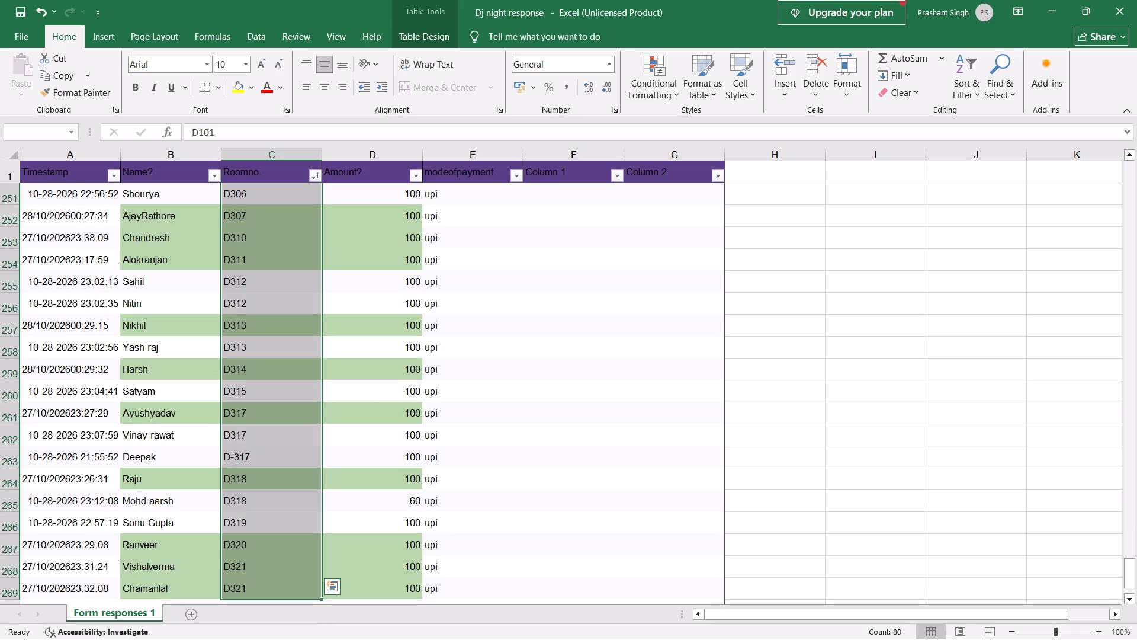
Select the D-block amounts from the D101 record down to the last record to check their sum.
{"action": "key", "text": "Right"}
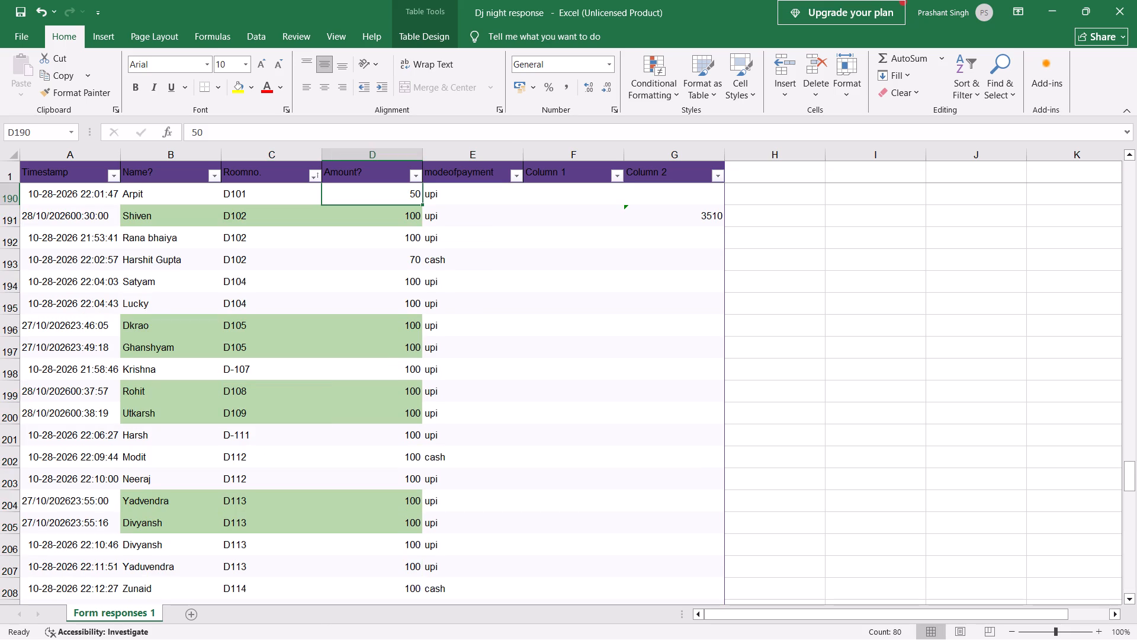
{"action": "key", "text": "ctrl+shift+Down"}
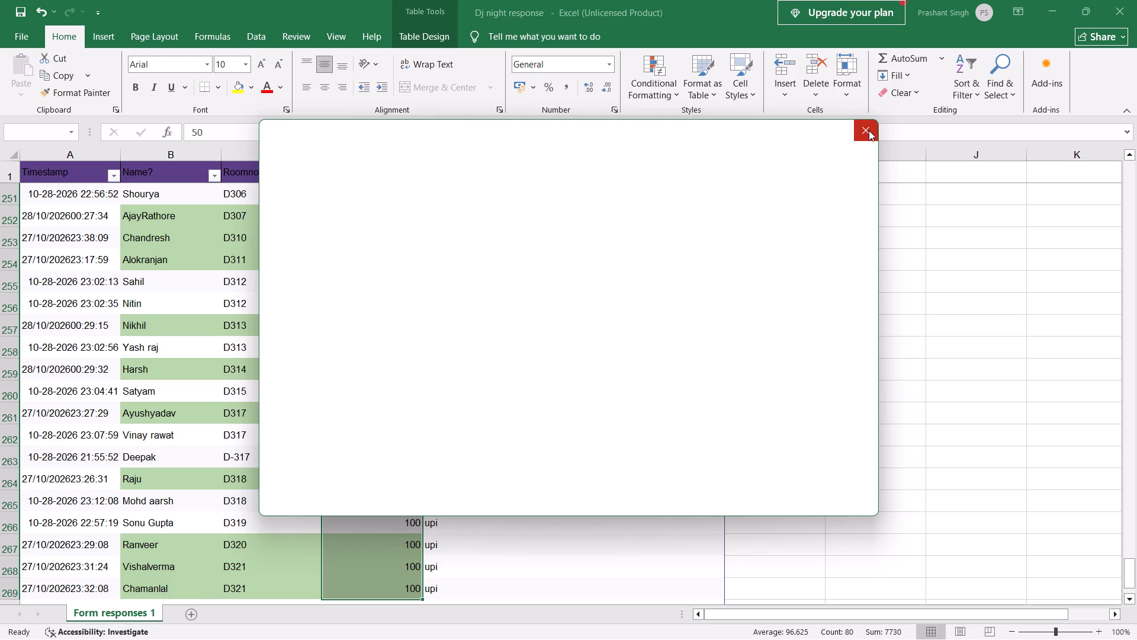
Try to get past the blank dialog and save the workbook.
{"action": "left_click", "coordinate": [904, 204]}
{"action": "left_click", "coordinate": [904, 204]}
{"action": "key", "text": "ctrl+s"}
{"action": "key", "text": "ctrl+s"}
{"action": "key", "text": "ctrl+s"}
{"action": "key", "text": "ctrl+s"}
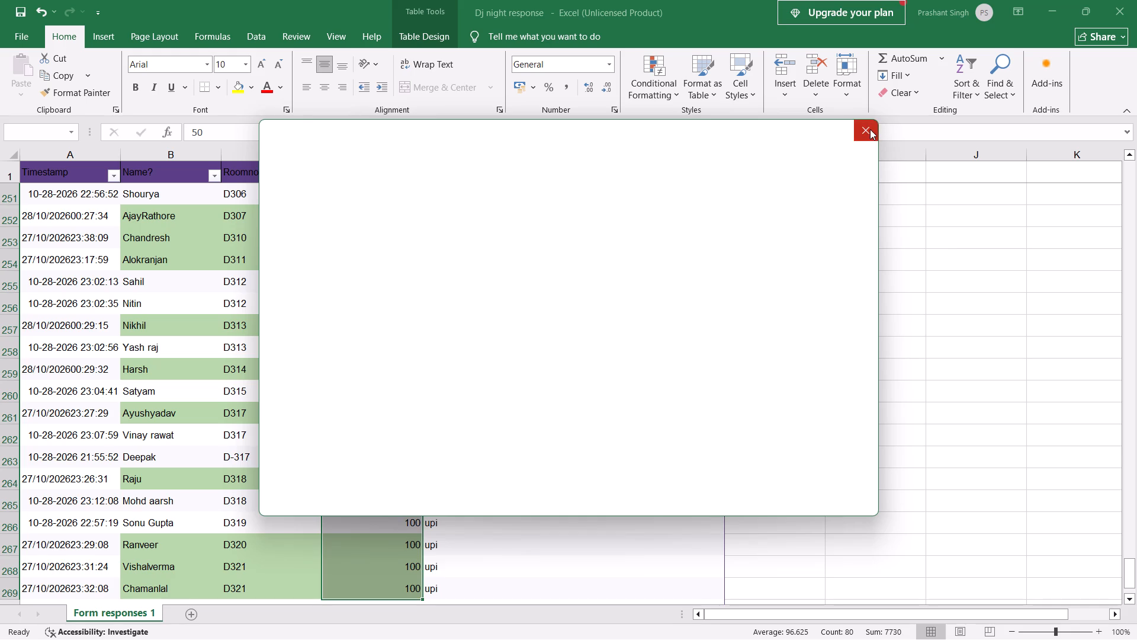
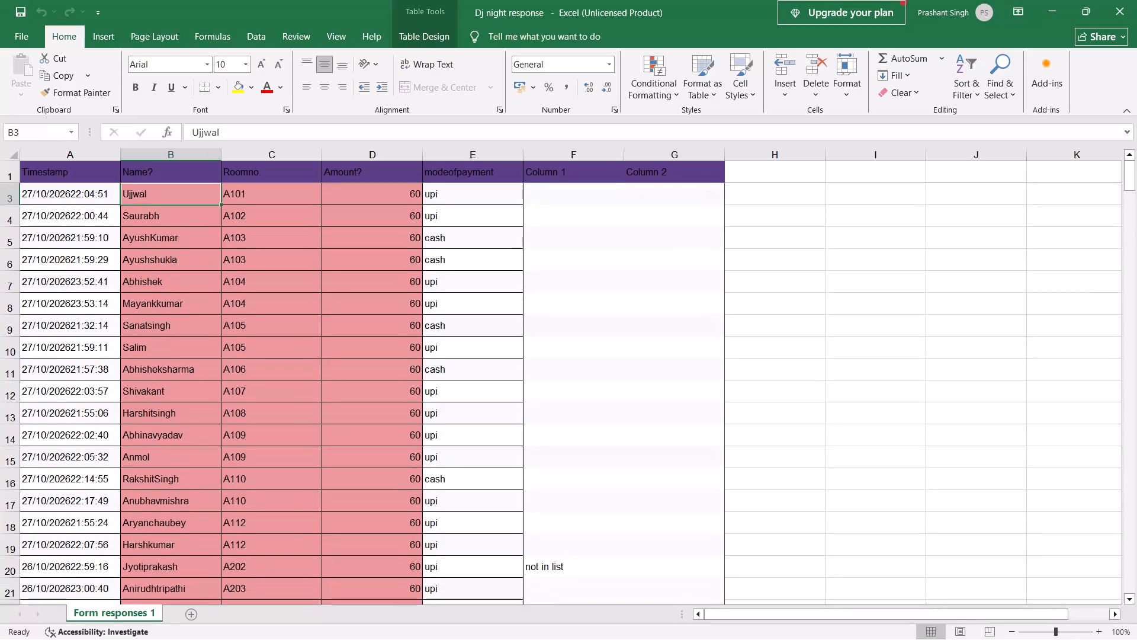
Turn on filtering for the whole response table, from Timestamp through Column 2.
{"action": "scroll", "coordinate": [309, 461], "scroll_direction": "up", "scroll_amount": 1}
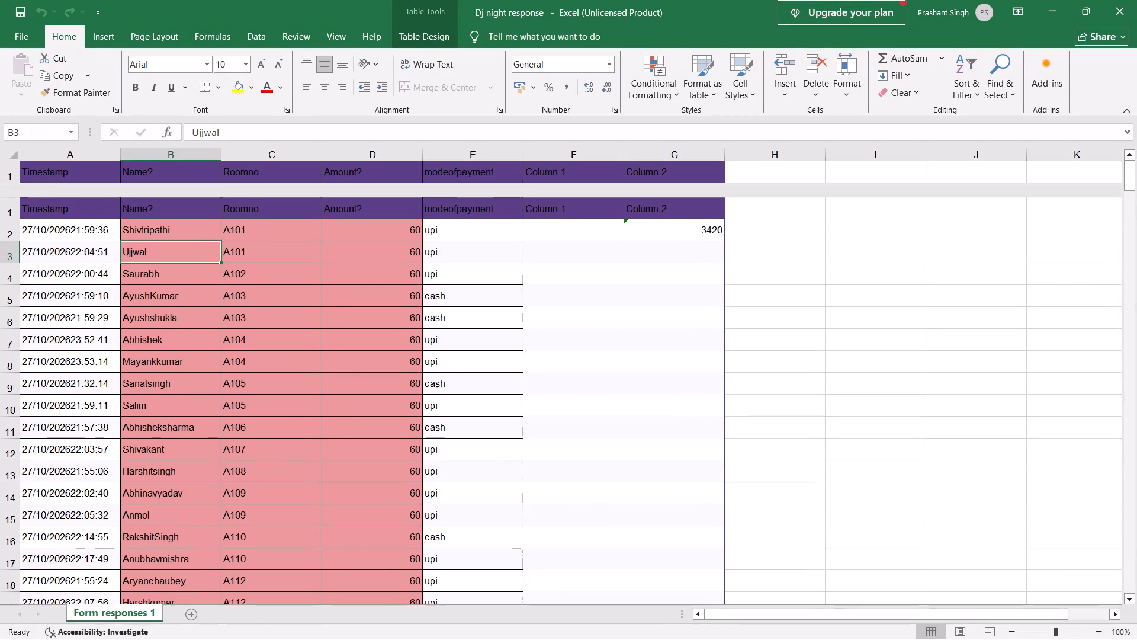
{"action": "scroll", "coordinate": [309, 461], "scroll_direction": "up", "scroll_amount": 1}
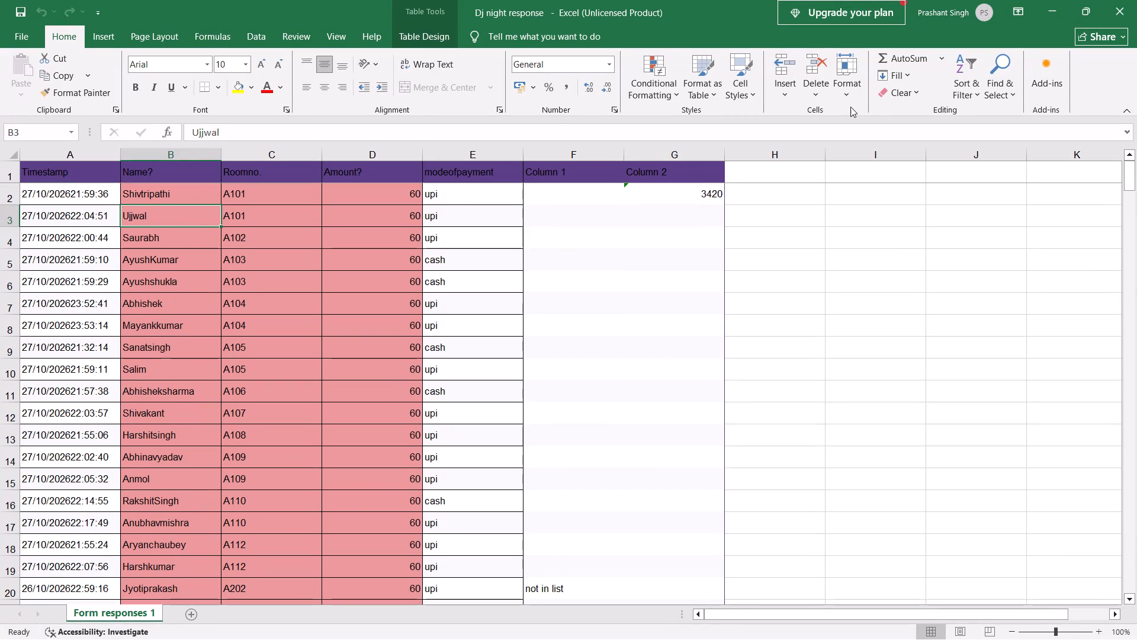
{"action": "key", "text": "ctrl+a"}
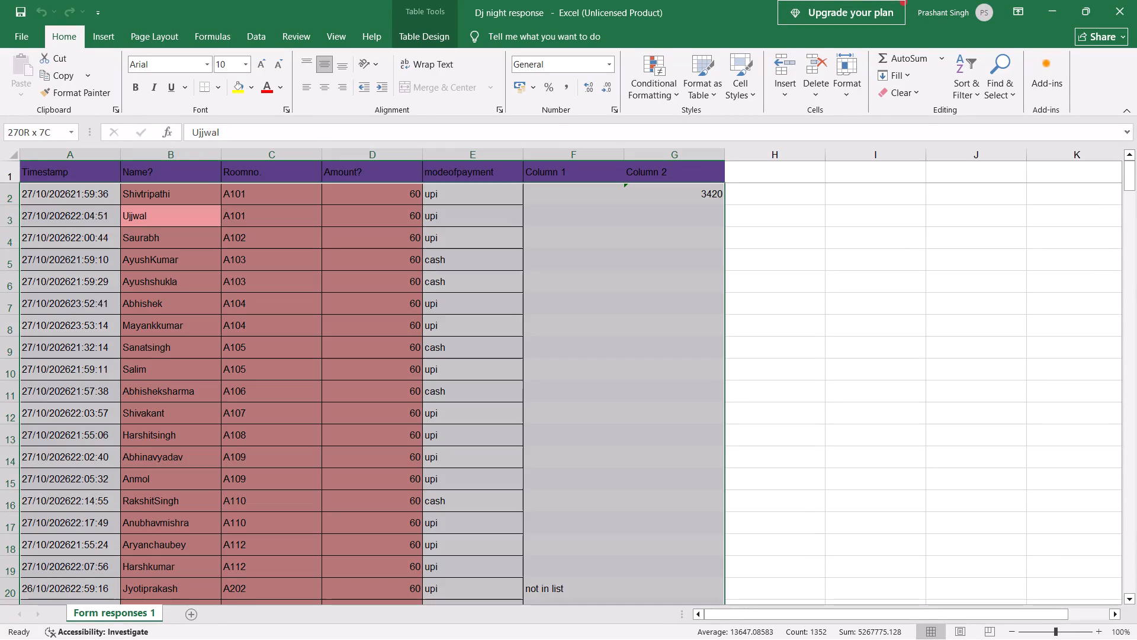
{"action": "key", "text": "ctrl+shift+l"}
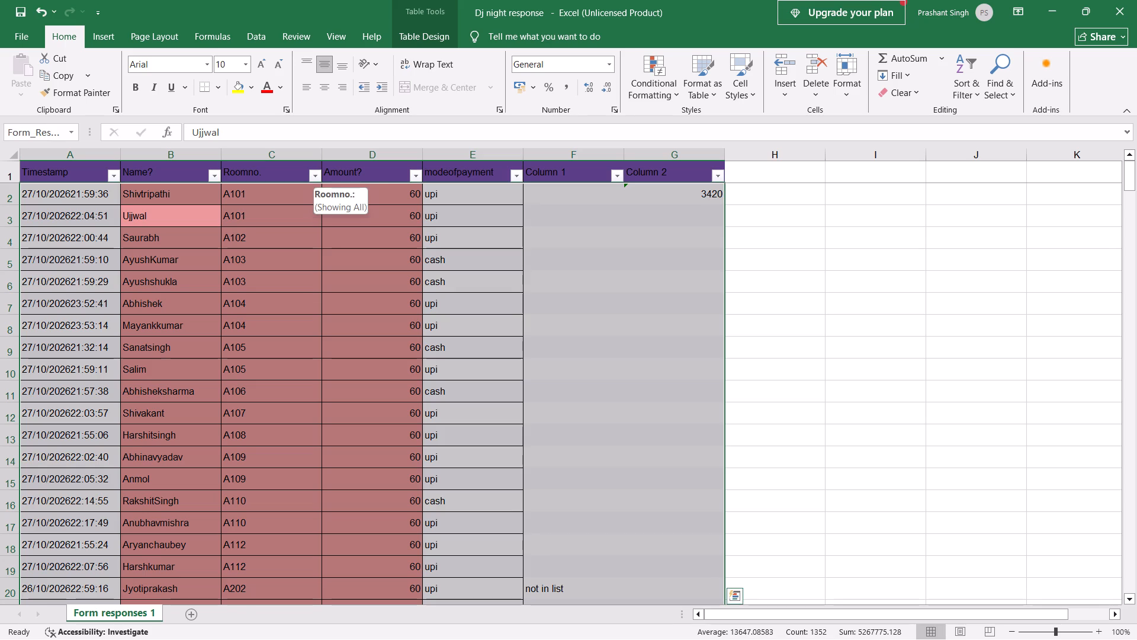
Remove every space from the Roomno. column by replacing all single spaces with nothing.
{"action": "left_click", "coordinate": [300, 155]}
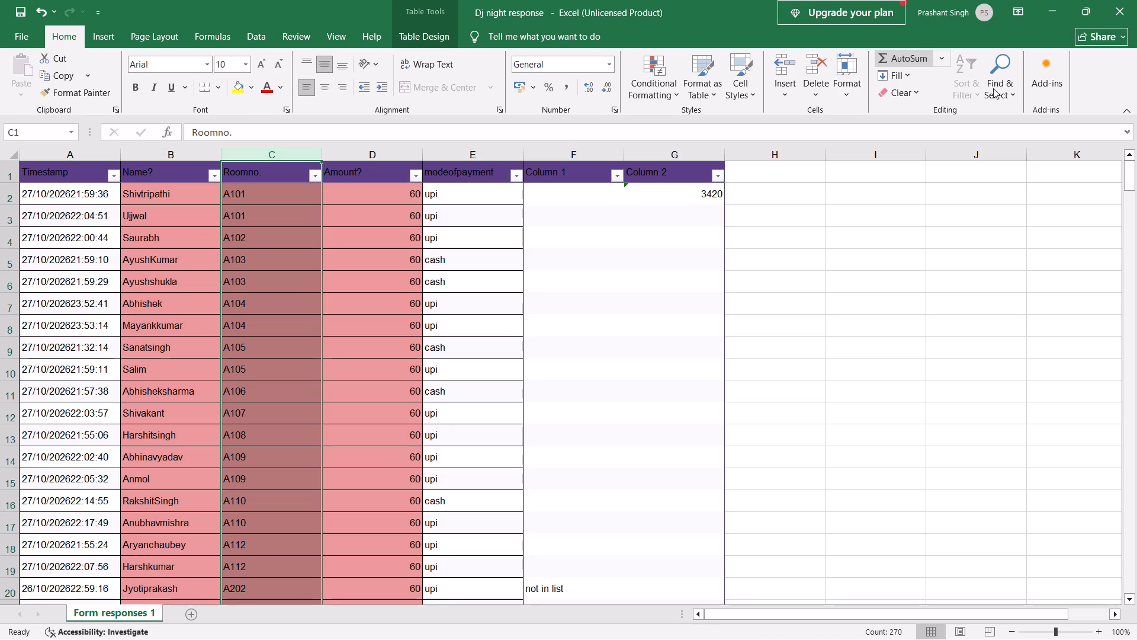
{"action": "left_click", "coordinate": [993, 88]}
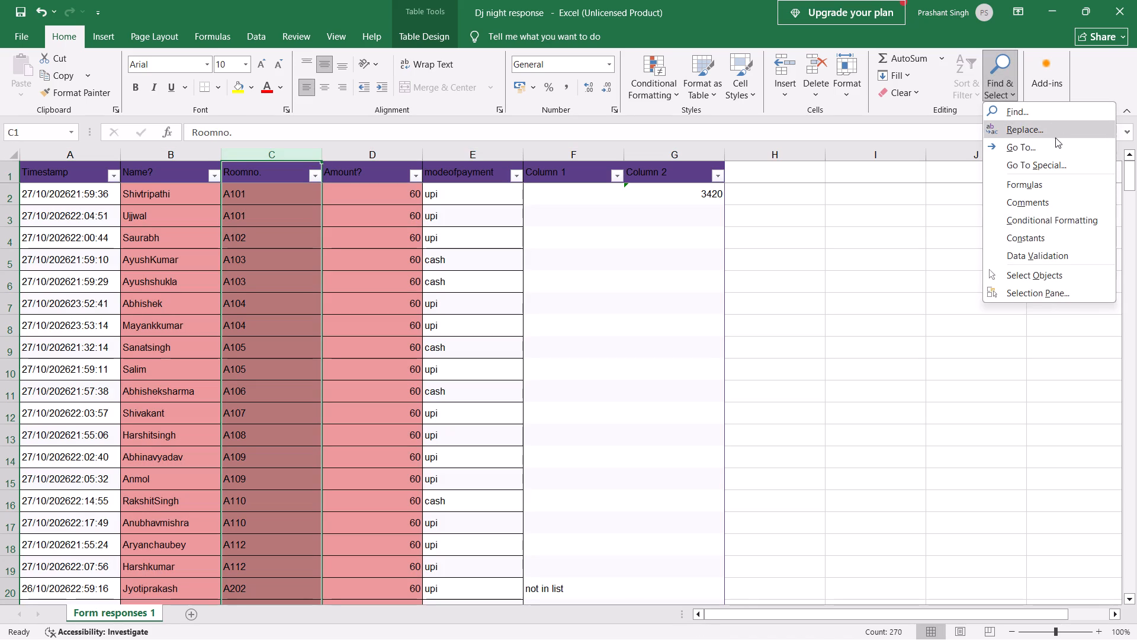
{"action": "left_click", "coordinate": [1055, 137]}
{"action": "key", "text": "space"}
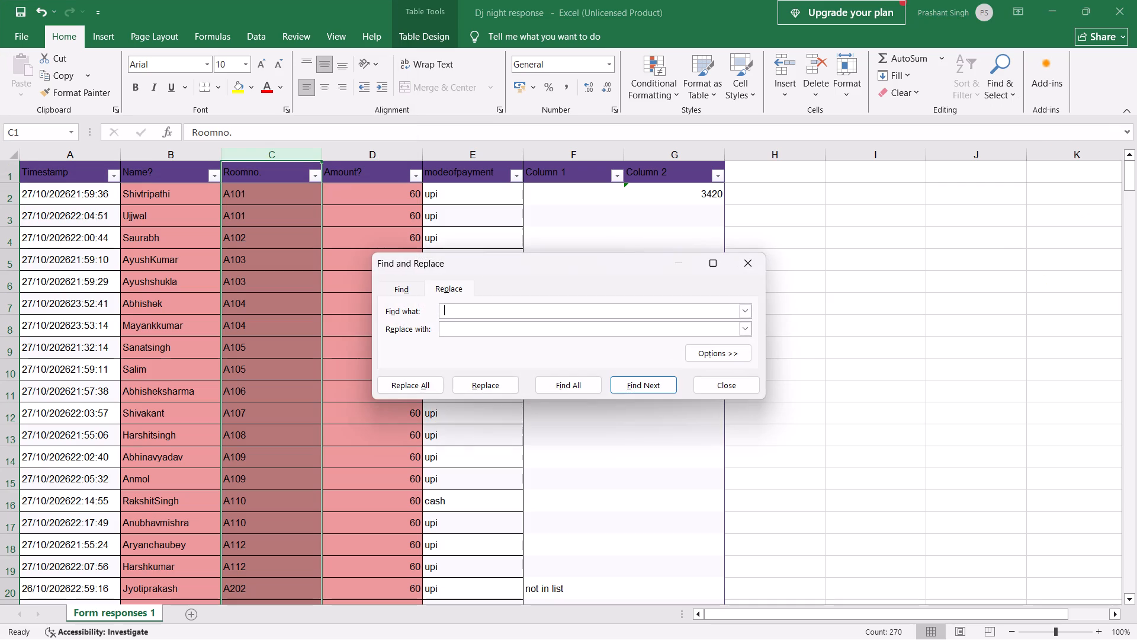
{"action": "left_click", "coordinate": [420, 383]}
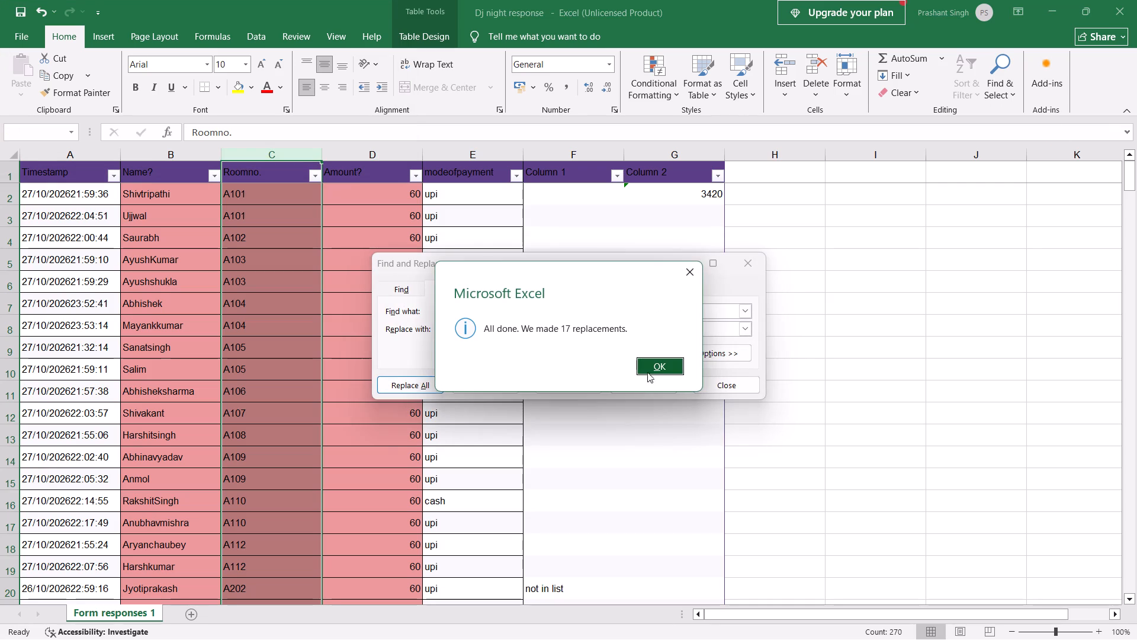
{"action": "left_click", "coordinate": [648, 367]}
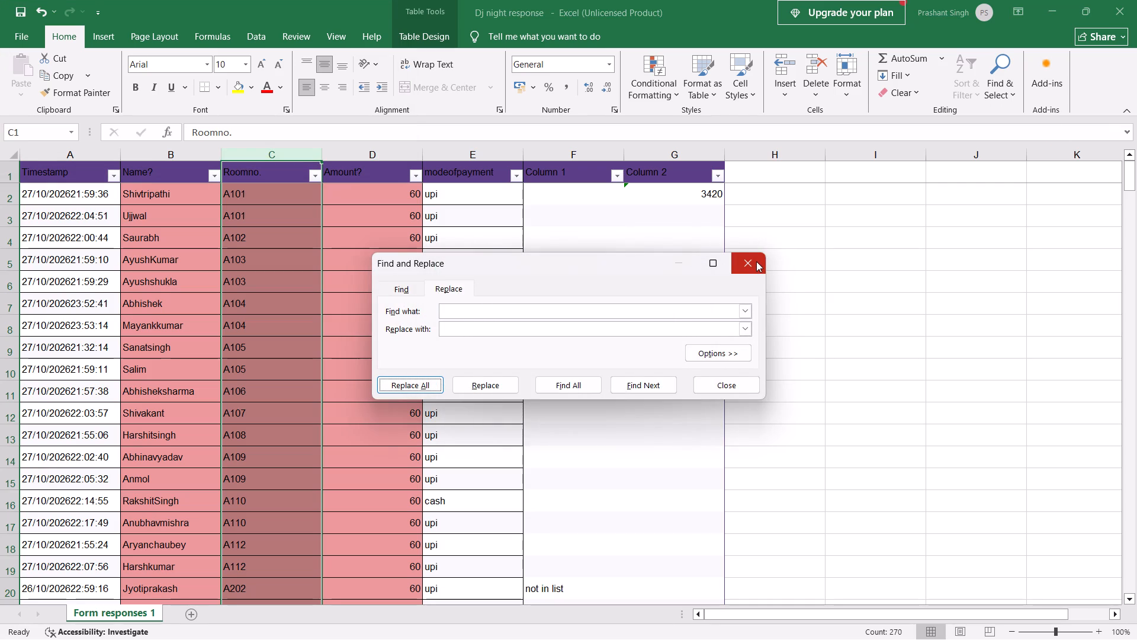
{"action": "left_click", "coordinate": [756, 261]}
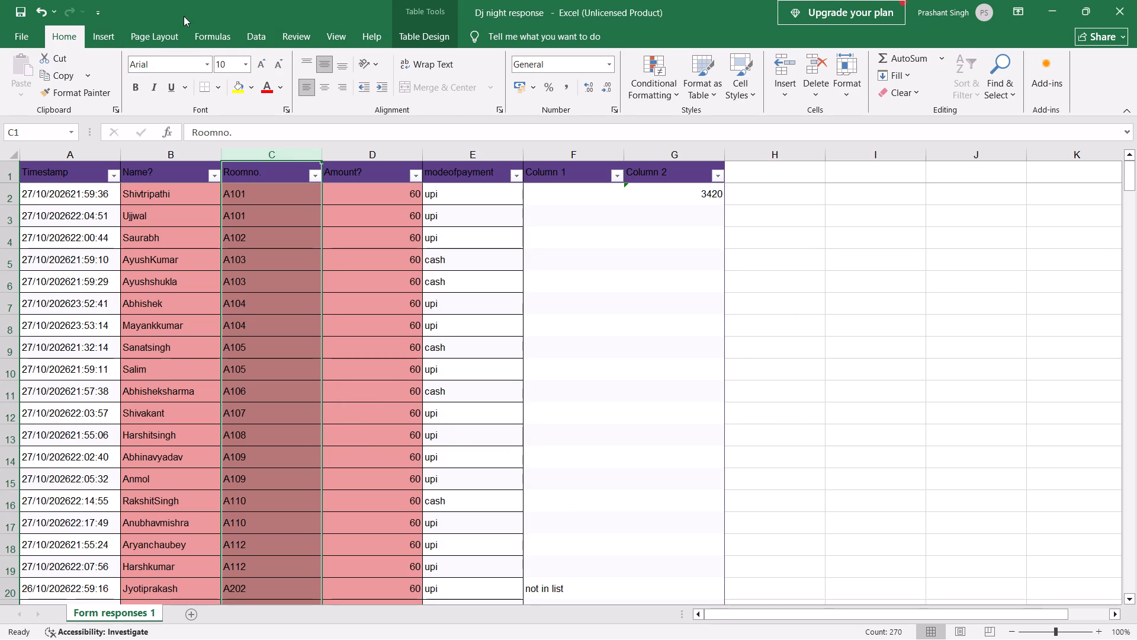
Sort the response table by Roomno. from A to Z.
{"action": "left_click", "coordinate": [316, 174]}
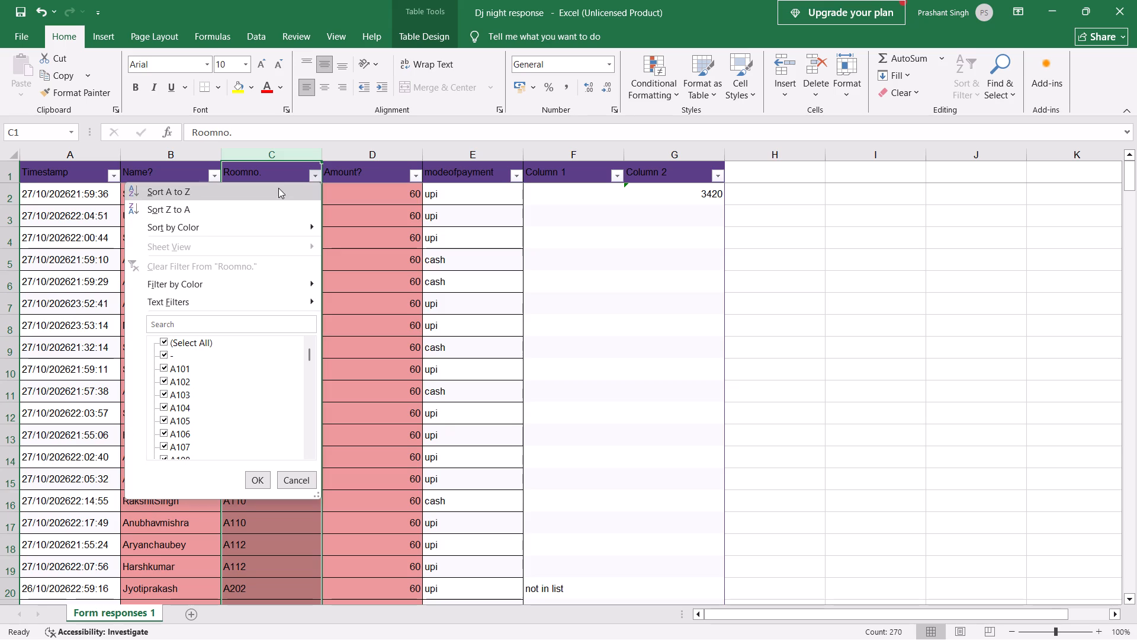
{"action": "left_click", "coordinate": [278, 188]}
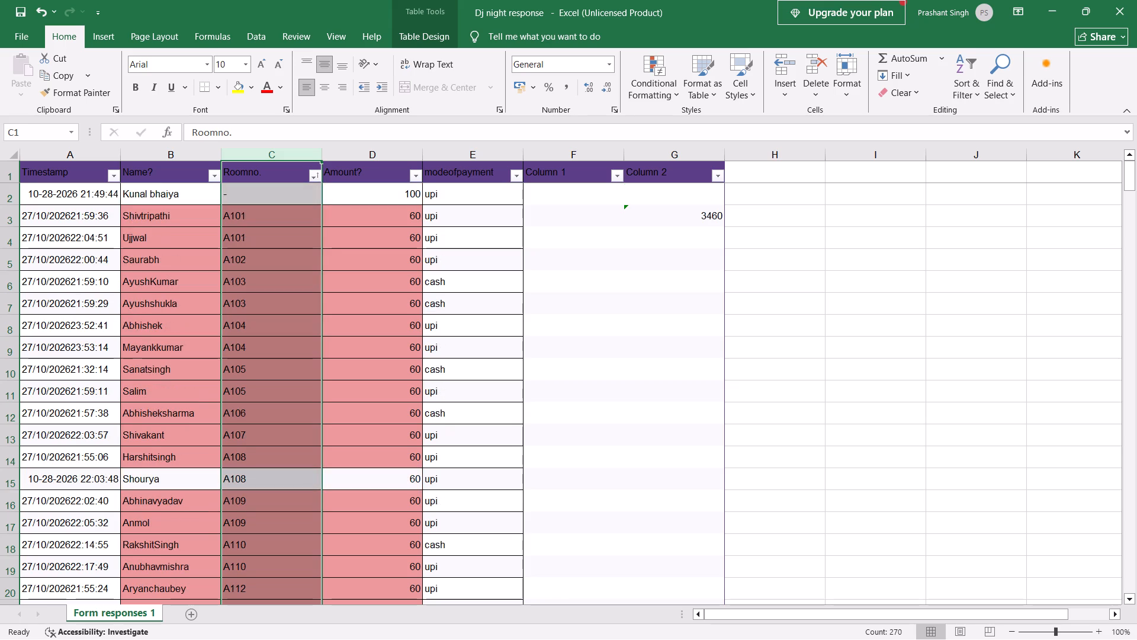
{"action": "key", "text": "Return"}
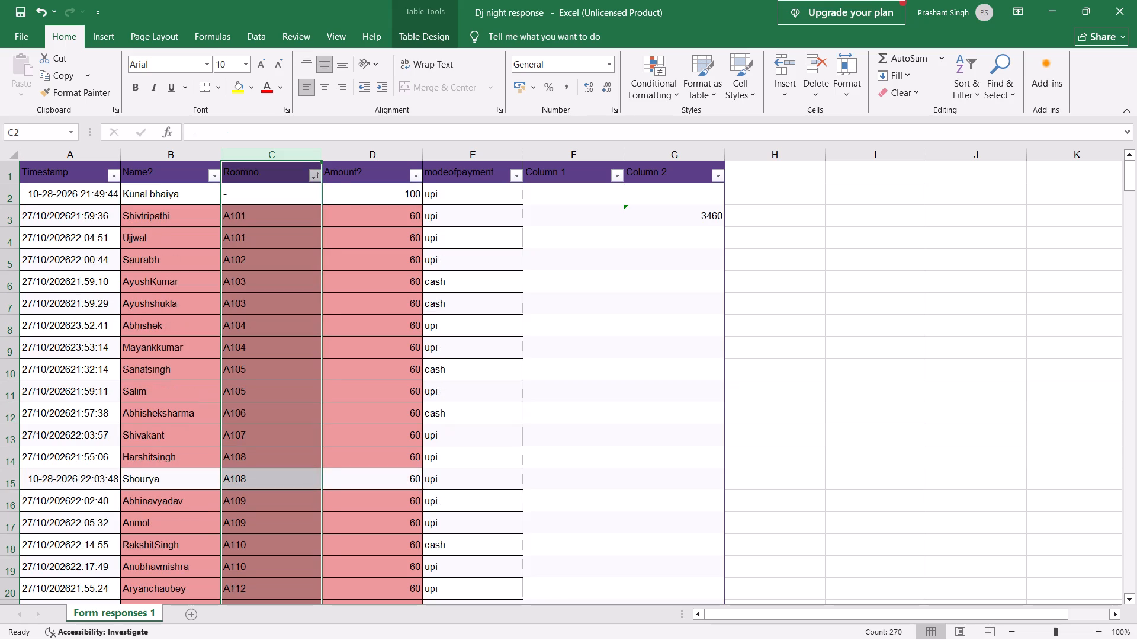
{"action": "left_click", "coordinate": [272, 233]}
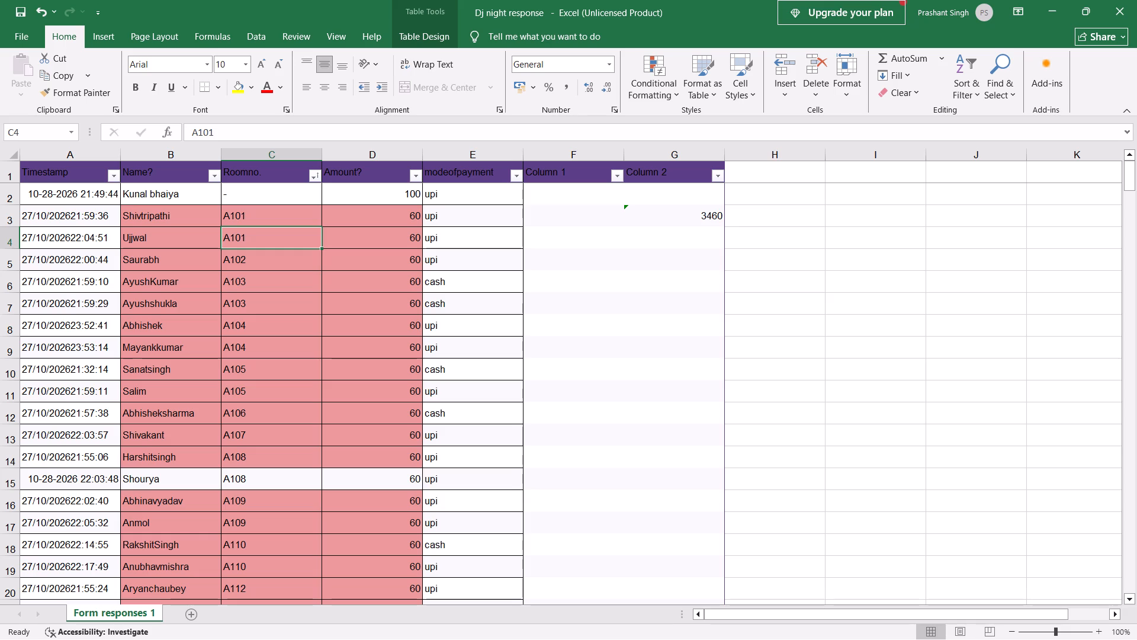
Sort the response table by Timestamp from A to Z and dismiss the account issue message.
{"action": "right_click", "coordinate": [112, 174]}
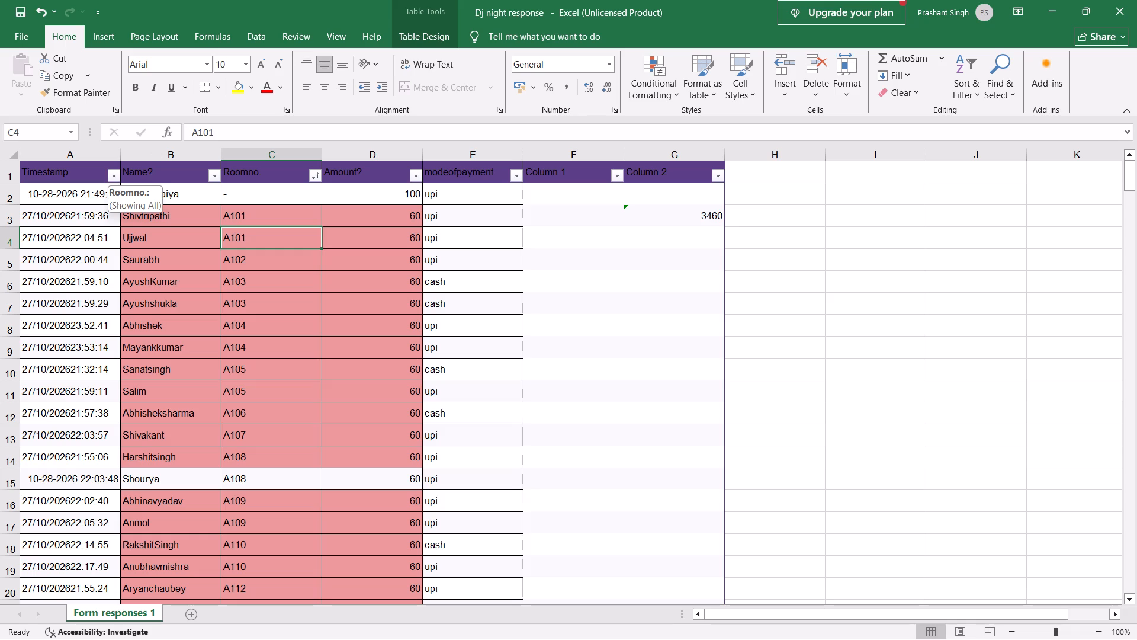
{"action": "left_click", "coordinate": [112, 174]}
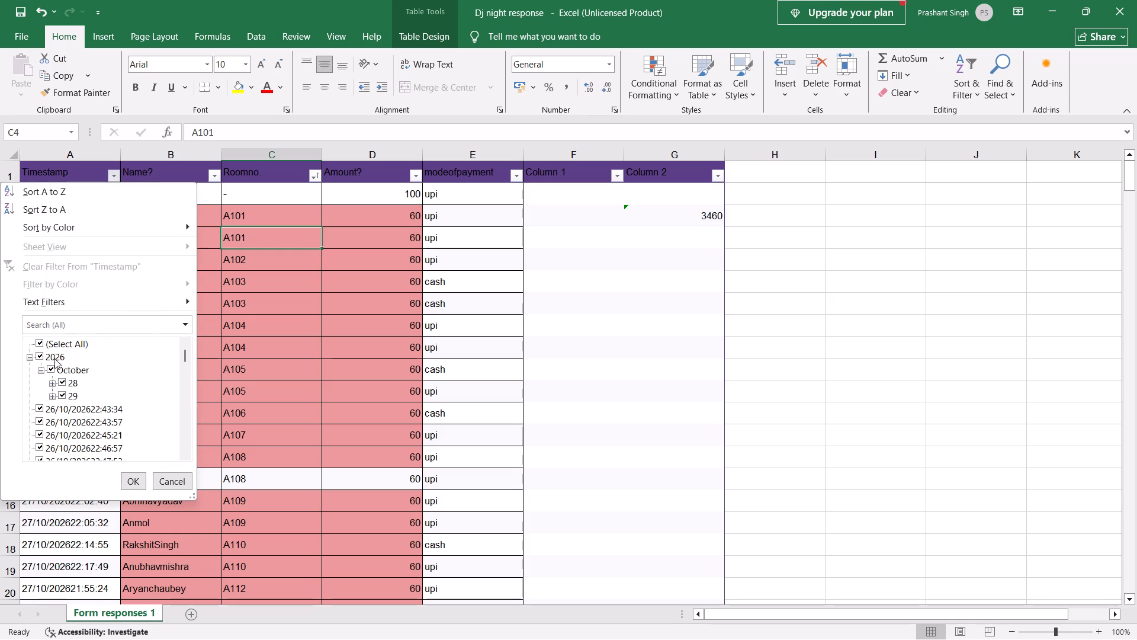
{"action": "left_click", "coordinate": [74, 193]}
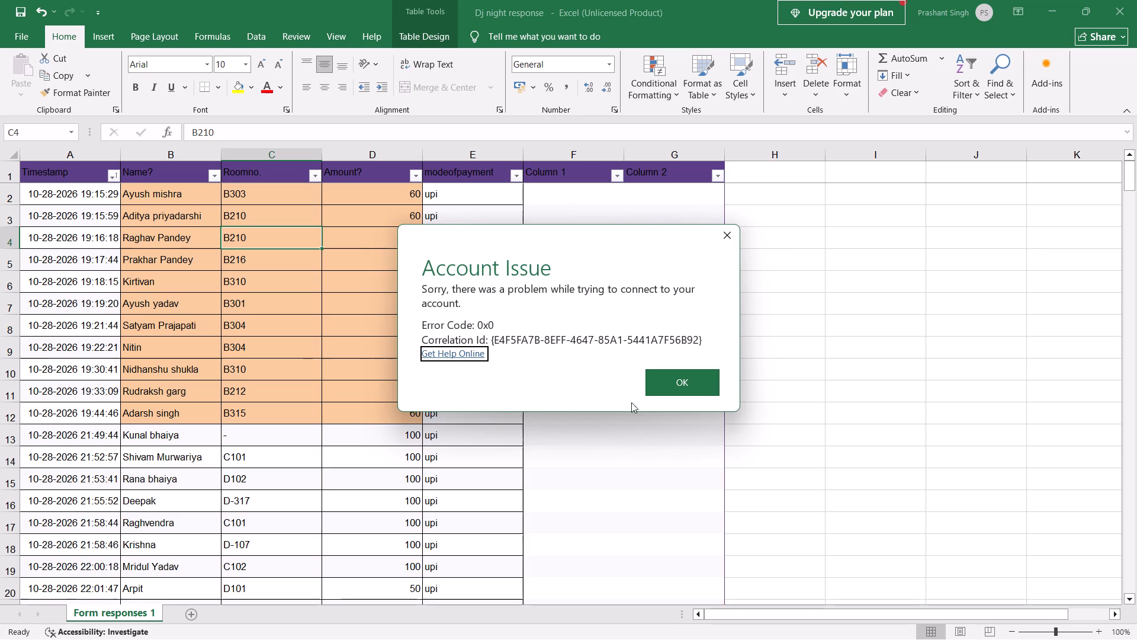
{"action": "left_click", "coordinate": [685, 377]}
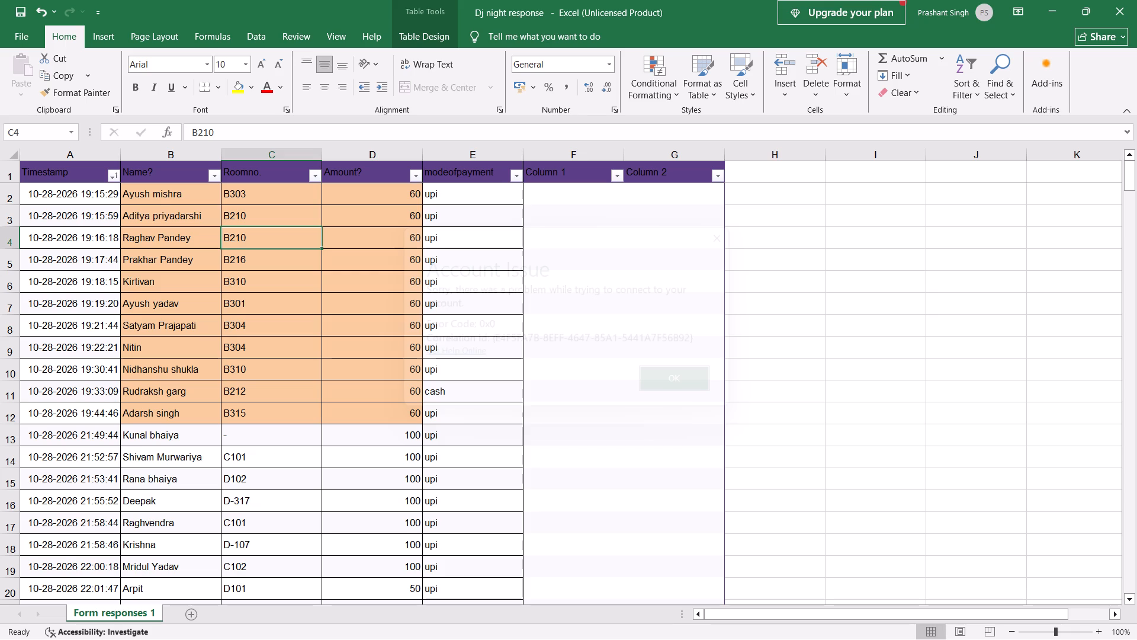
Examine the timestamp-ordered records, checking the timestamps around the end of the orange-shaded B-block rows.
{"action": "scroll", "coordinate": [76, 202], "scroll_direction": "down", "scroll_amount": 1}
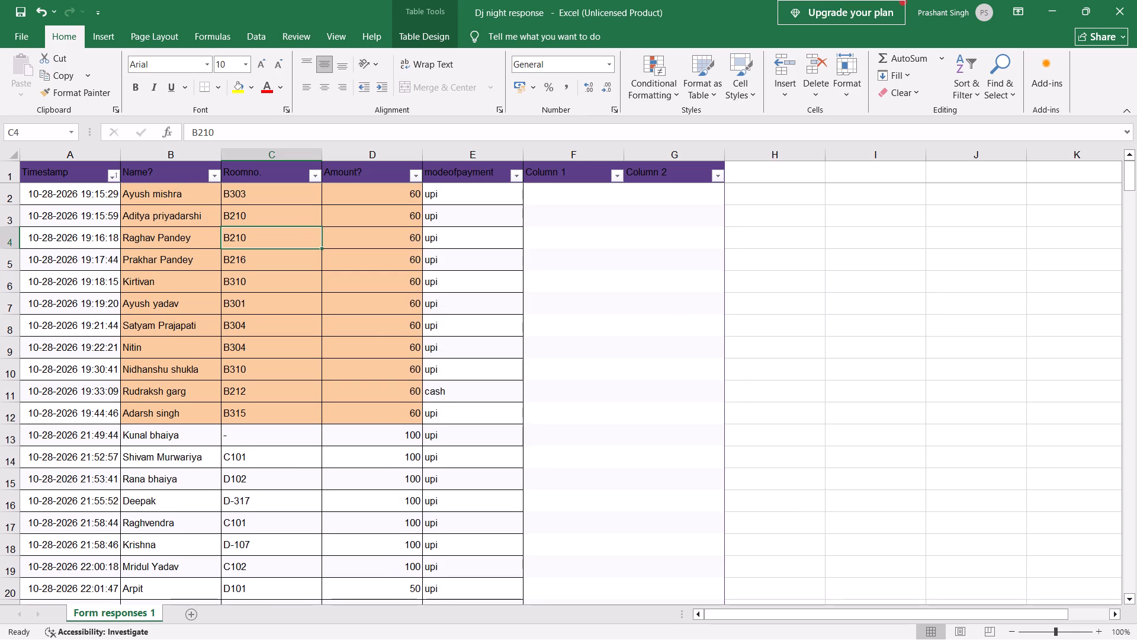
{"action": "scroll", "coordinate": [76, 202], "scroll_direction": "down", "scroll_amount": 10}
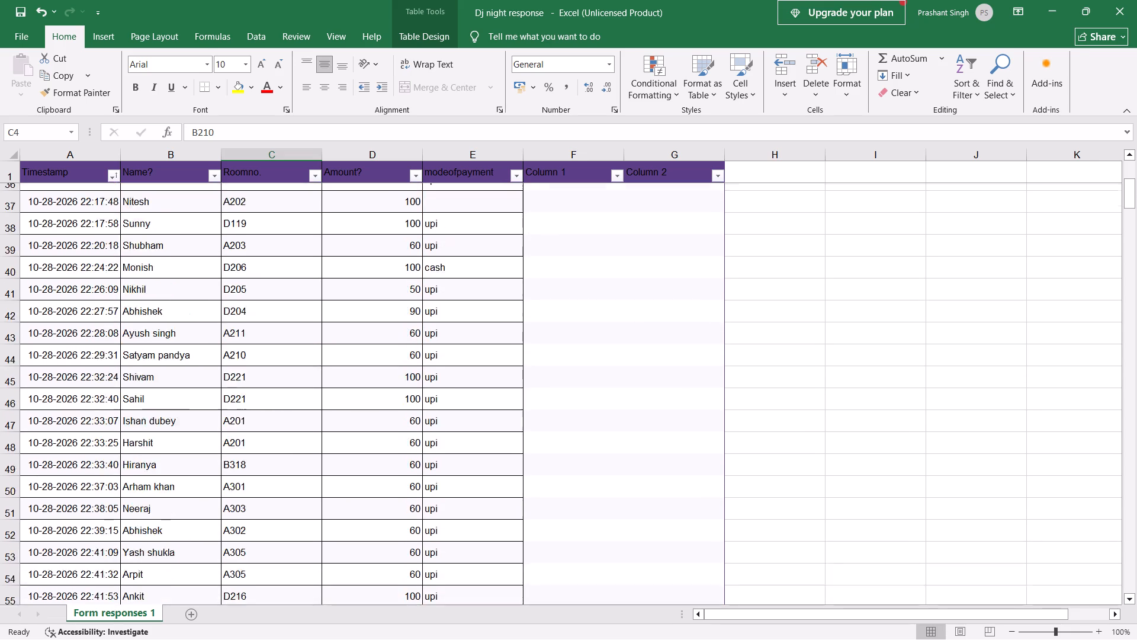
{"action": "scroll", "coordinate": [76, 202], "scroll_direction": "down", "scroll_amount": 5}
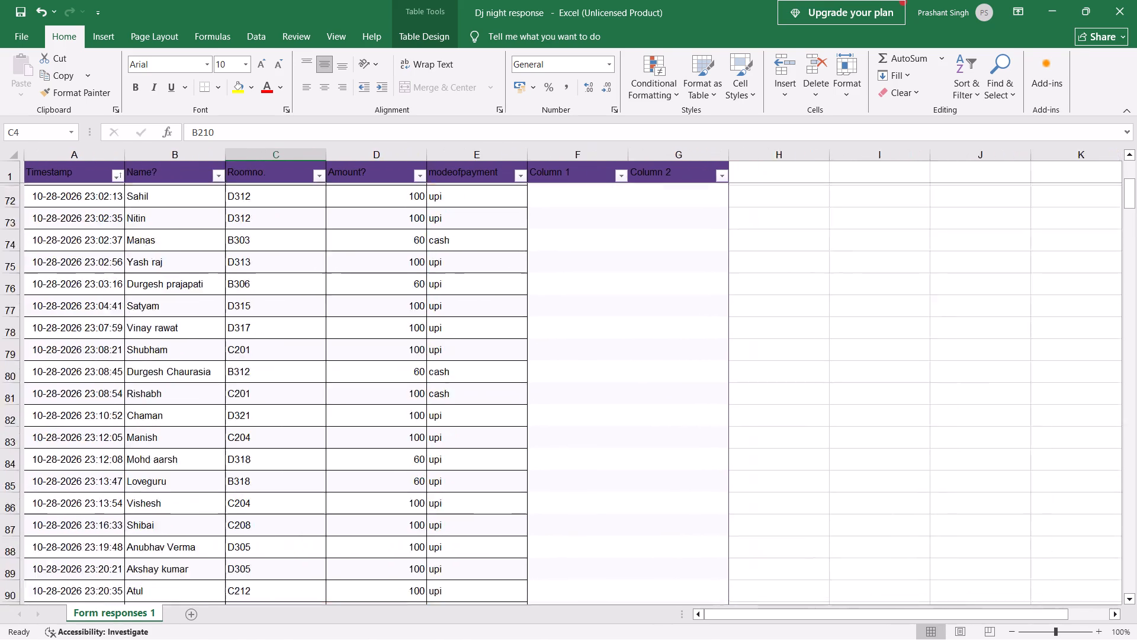
{"action": "scroll", "coordinate": [76, 202], "scroll_direction": "right", "scroll_amount": 5}
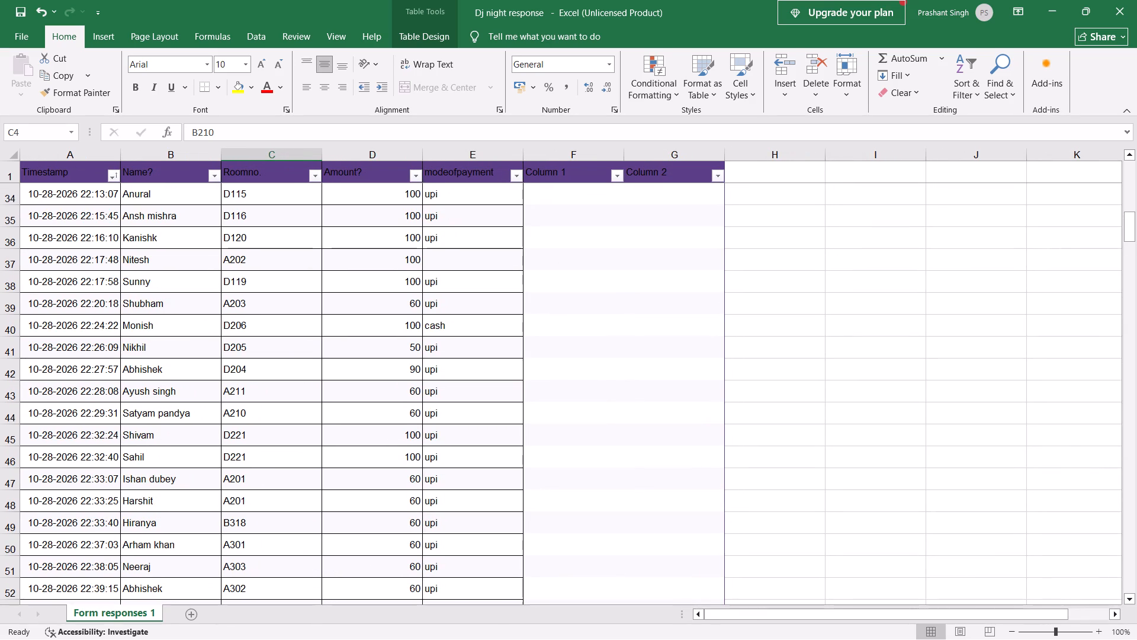
{"action": "key", "text": "Up"}
{"action": "key", "text": "Up"}
{"action": "key", "text": "Up"}
{"action": "key", "text": "Down"}
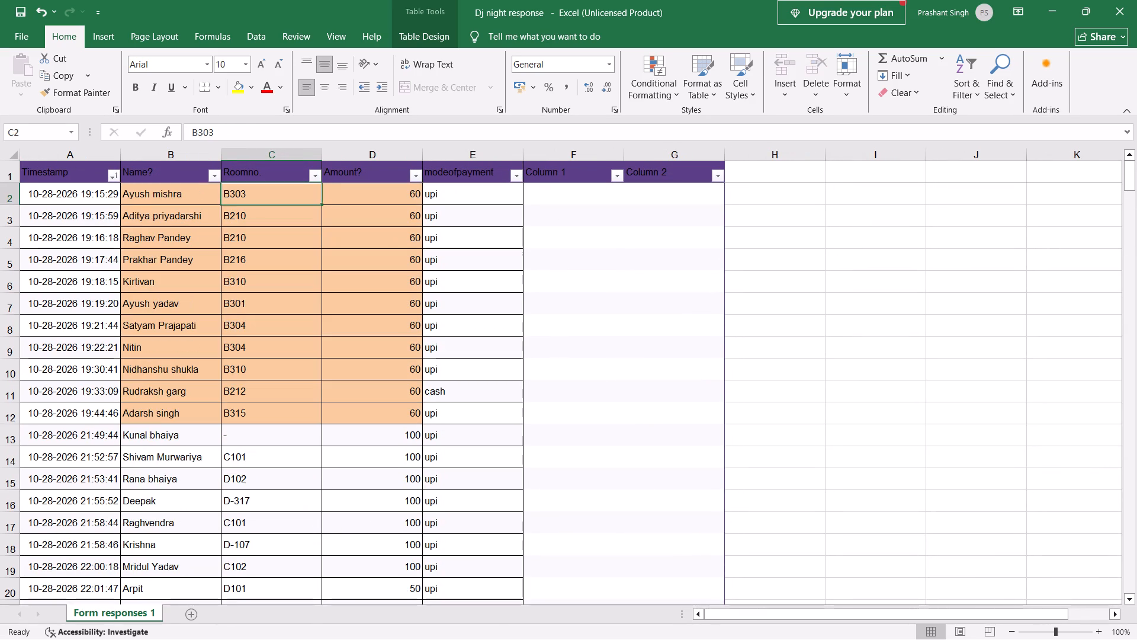
{"action": "key", "text": "Left"}
{"action": "key", "text": "Left"}
{"action": "key", "text": "Down"}
{"action": "key", "text": "Down"}
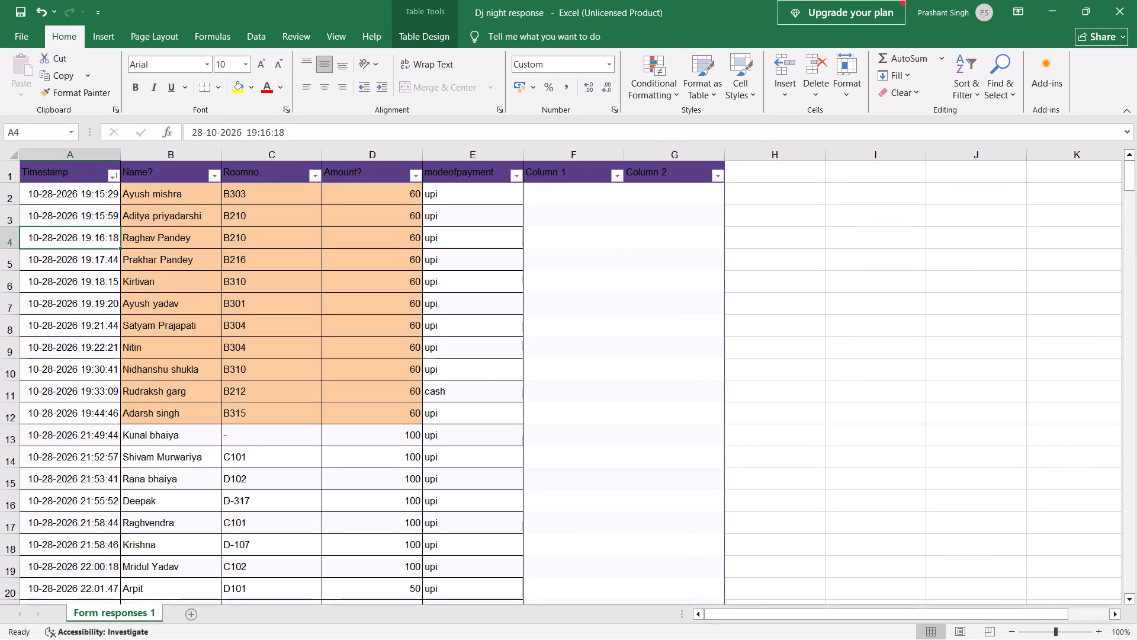
{"action": "key", "text": "Down"}
{"action": "key", "text": "Down"}
{"action": "key", "text": "Down"}
{"action": "key", "text": "Down"}
{"action": "key", "text": "Down"}
{"action": "key", "text": "Down"}
{"action": "key", "text": "Down"}
{"action": "key", "text": "Down"}
{"action": "key", "text": "Down"}
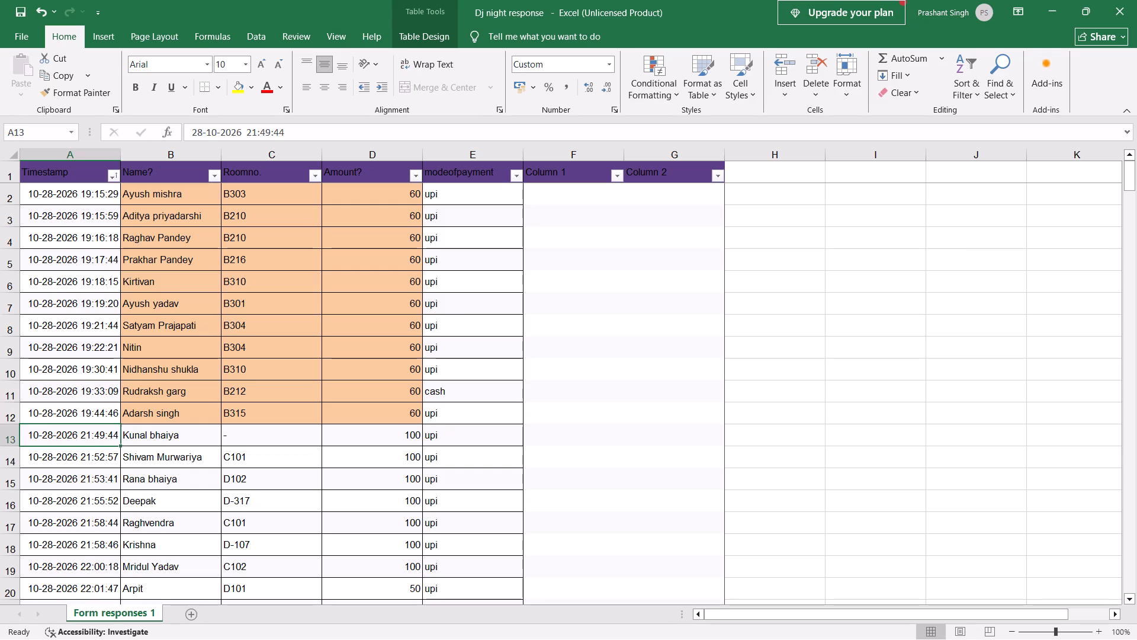
{"action": "key", "text": "Up"}
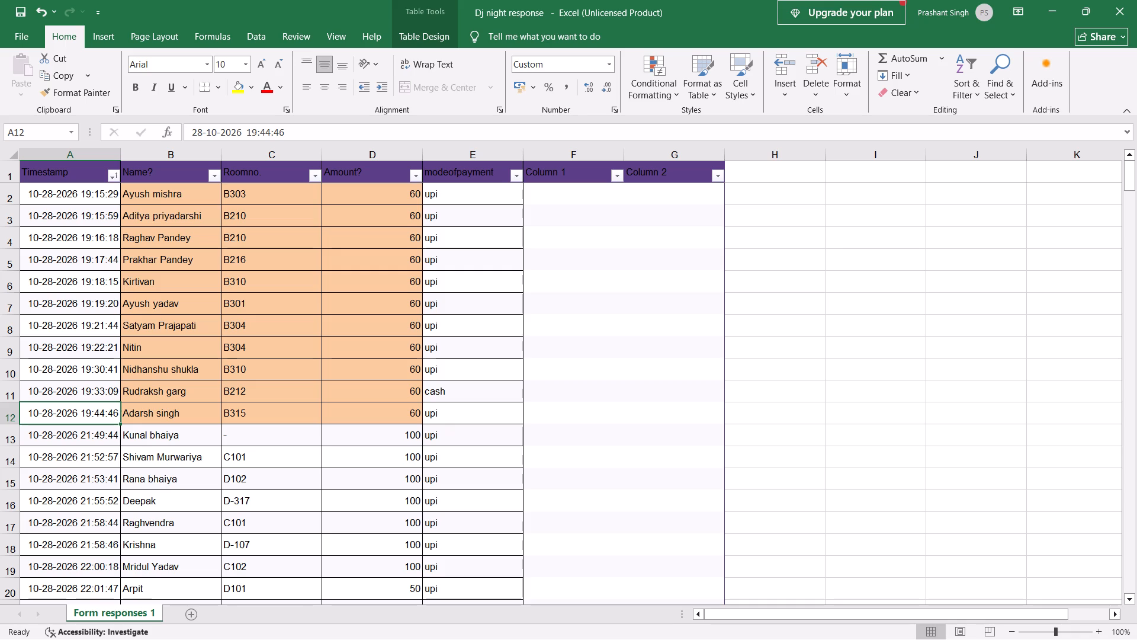
Reapply the A to Z sort on the Timestamp column.
{"action": "left_click", "coordinate": [120, 177]}
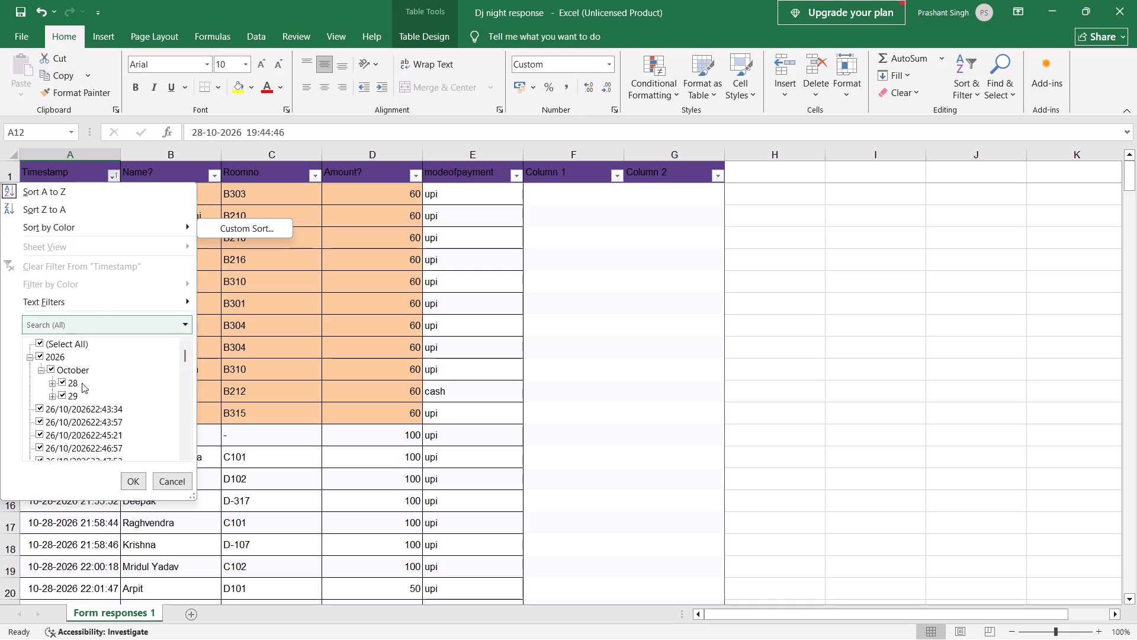
{"action": "left_click", "coordinate": [63, 187]}
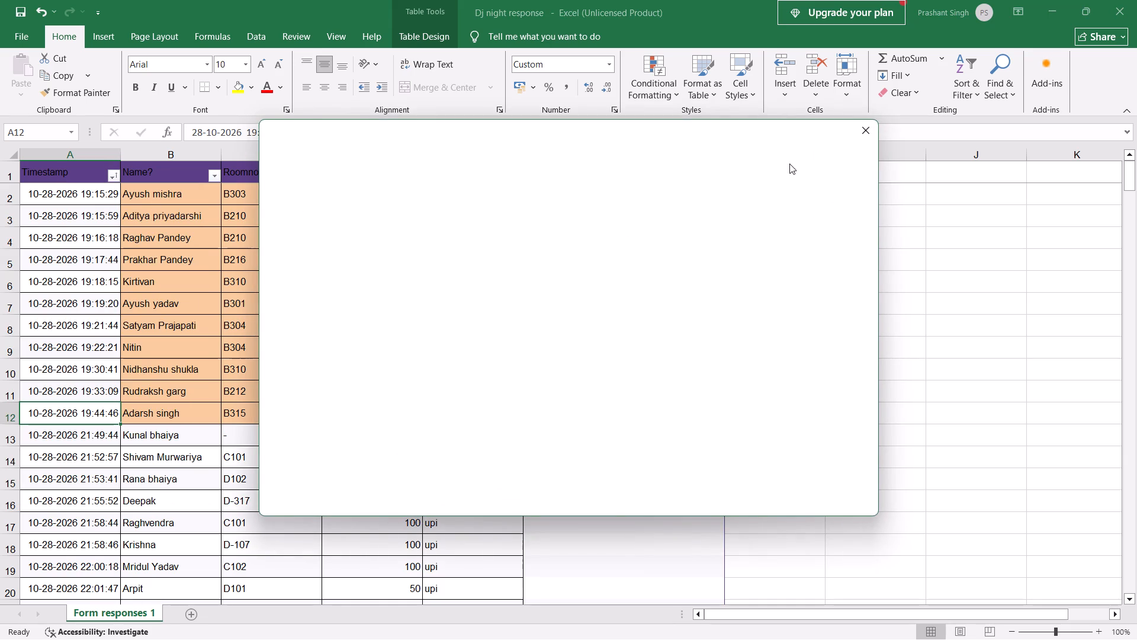
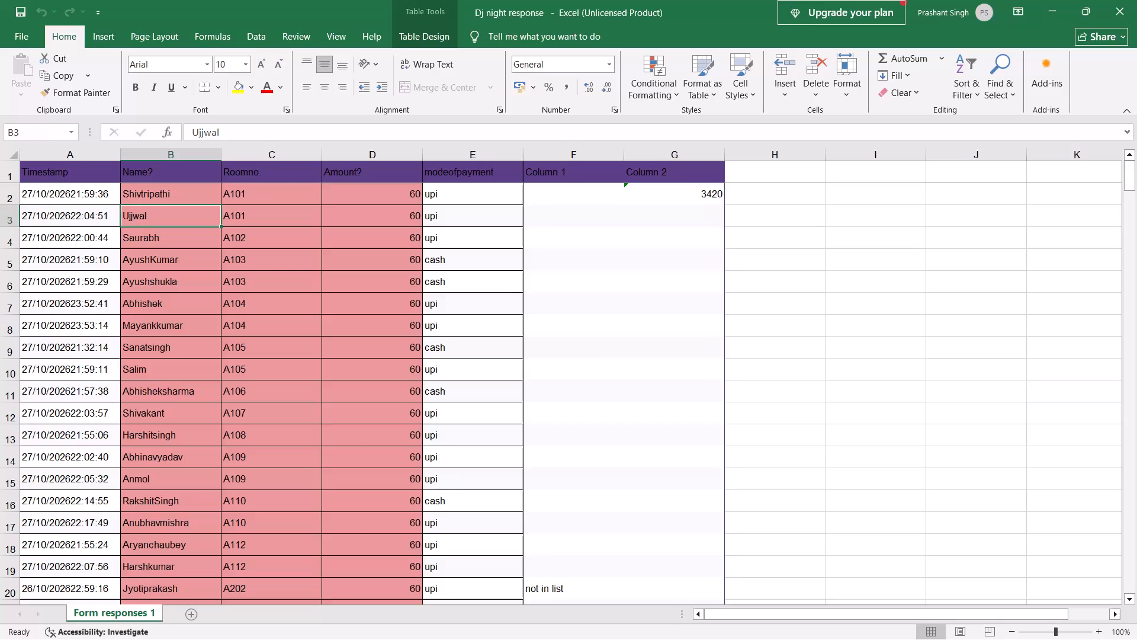
Copy all the records of the Dj night response table and paste them into a new blank workbook at cell A1.
{"action": "key", "text": "ctrl+a"}
{"action": "key", "text": "ctrl+c"}
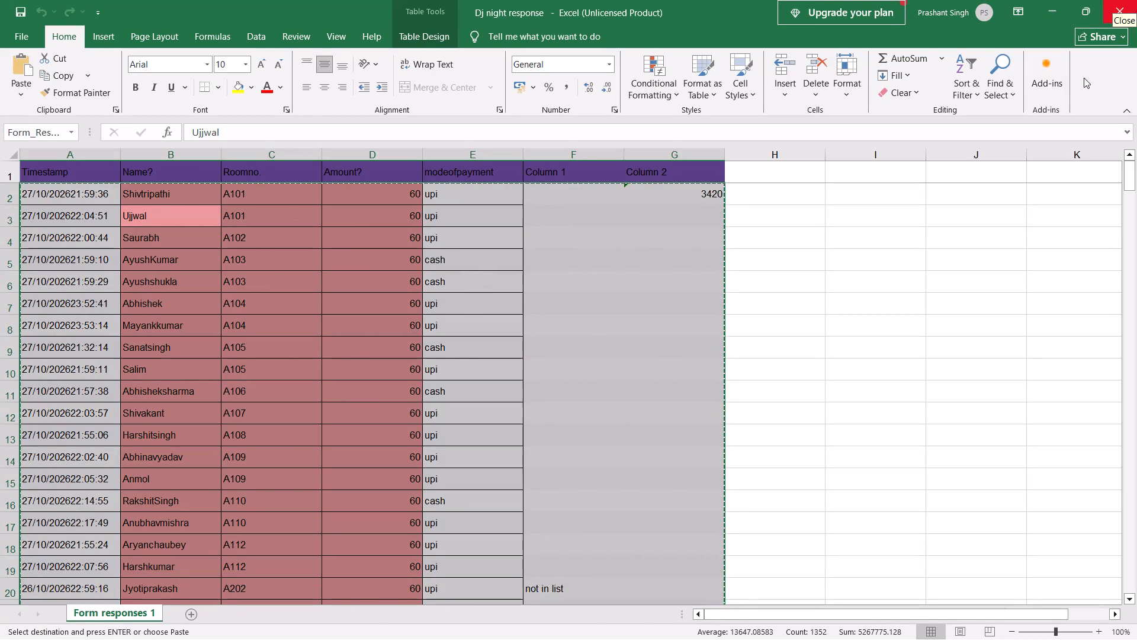
{"action": "left_click", "coordinate": [1136, 0]}
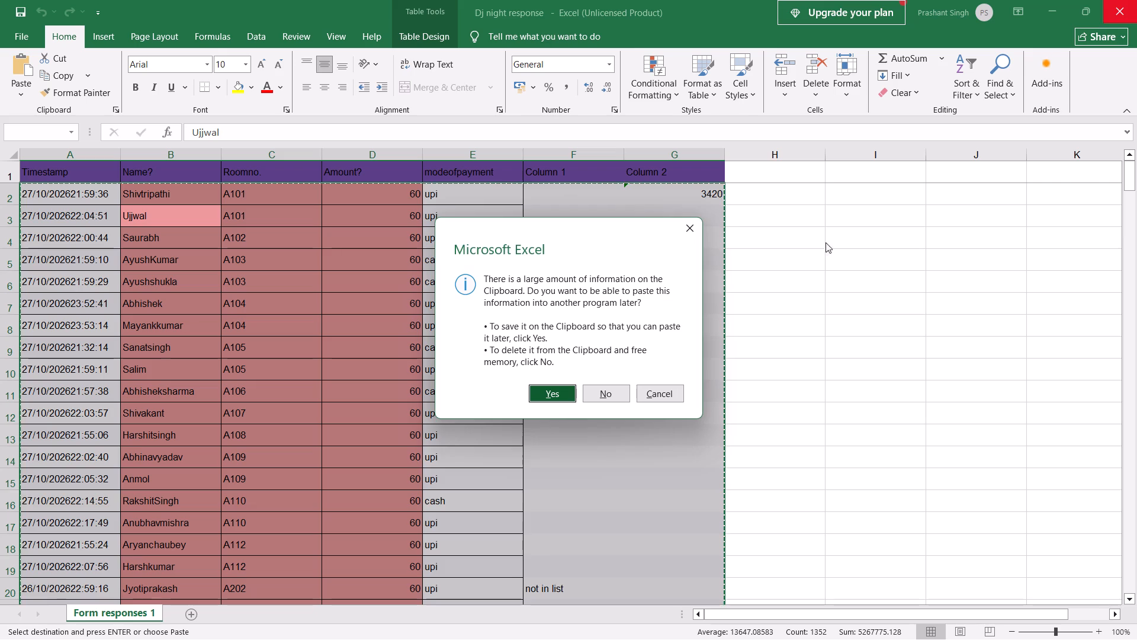
{"action": "left_click", "coordinate": [686, 230]}
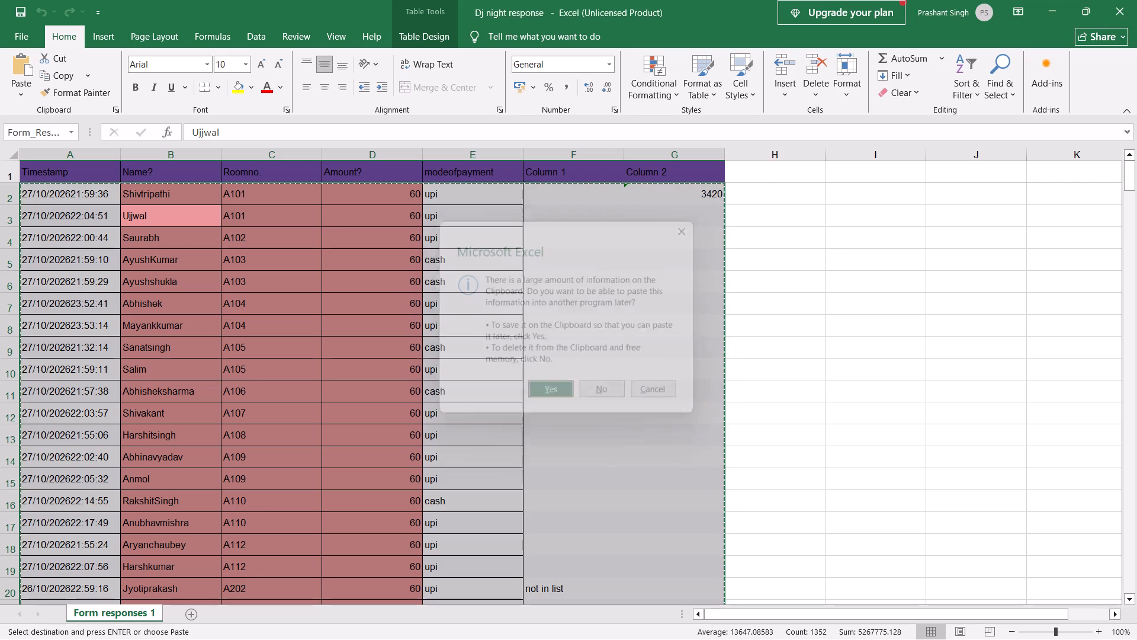
{"action": "left_click", "coordinate": [24, 37]}
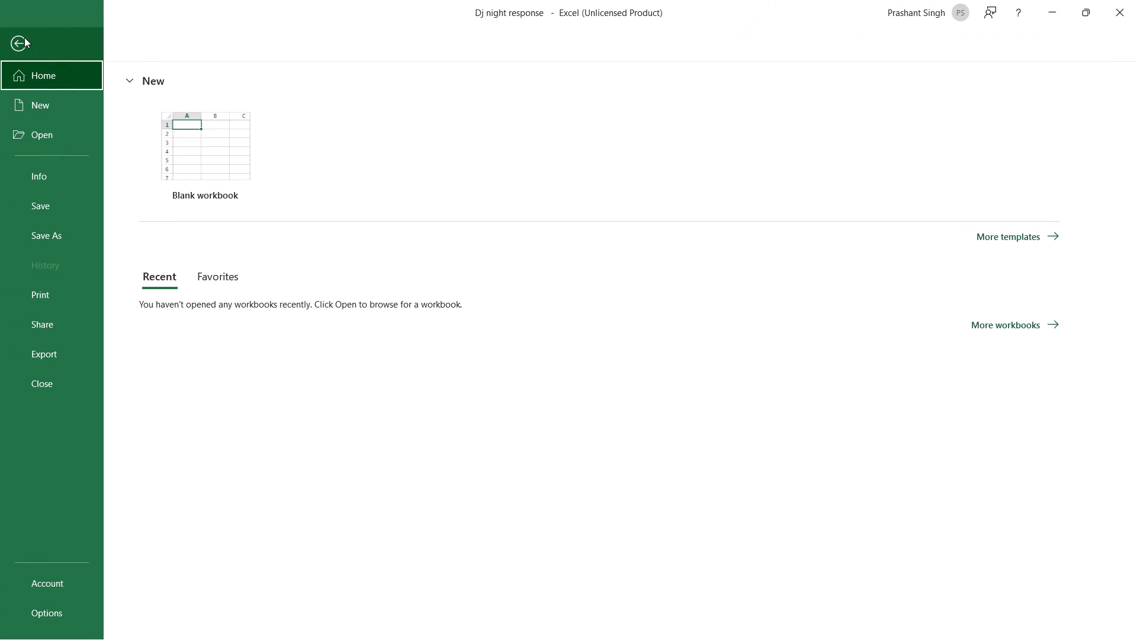
{"action": "left_click", "coordinate": [226, 156]}
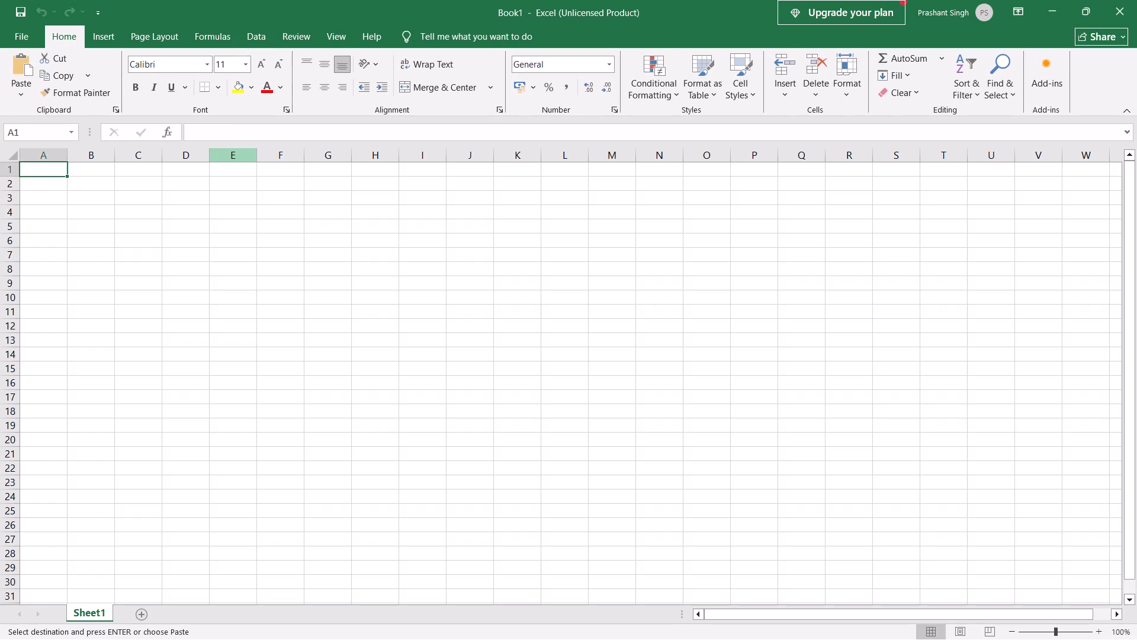
{"action": "key", "text": "ctrl+v"}
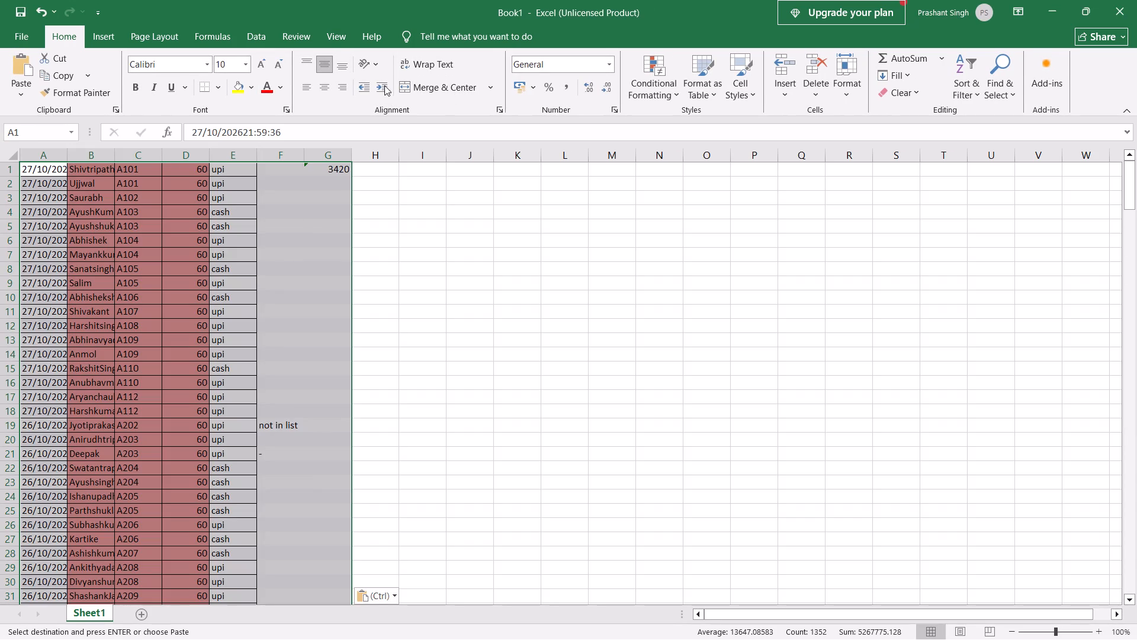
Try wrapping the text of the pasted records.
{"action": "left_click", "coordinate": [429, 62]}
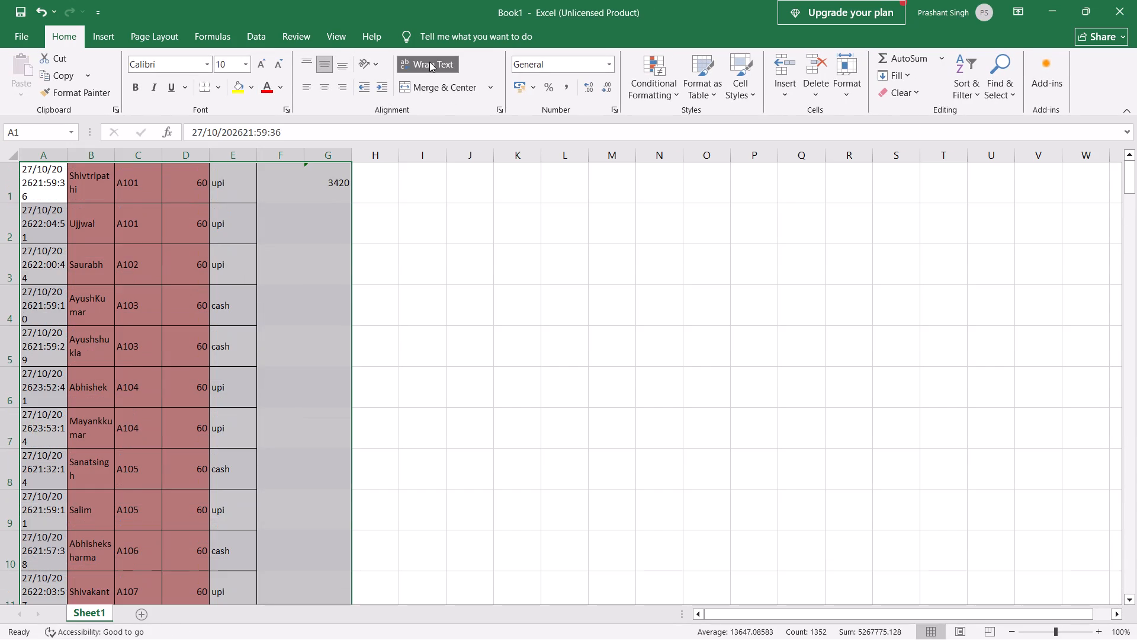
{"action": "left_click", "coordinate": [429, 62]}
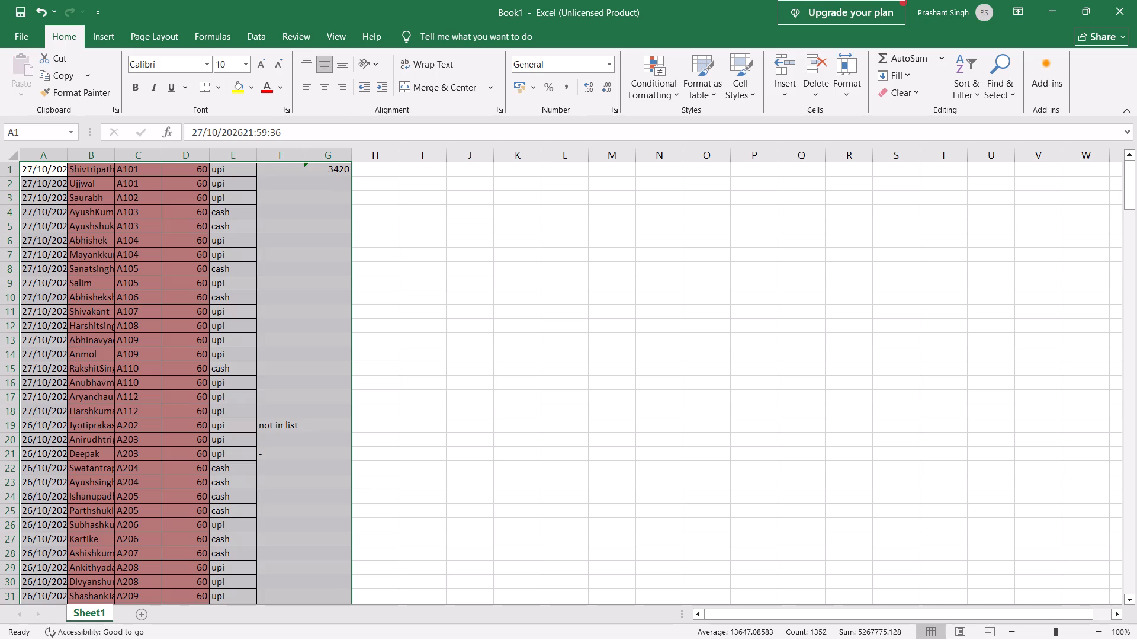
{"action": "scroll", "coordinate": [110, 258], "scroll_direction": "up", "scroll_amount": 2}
Copy the header cells from Timestamp to Column 2 in Dj night response and insert them at row 1 of Book1, shifting existing cells right.
{"action": "key", "text": "alt+Tab"}
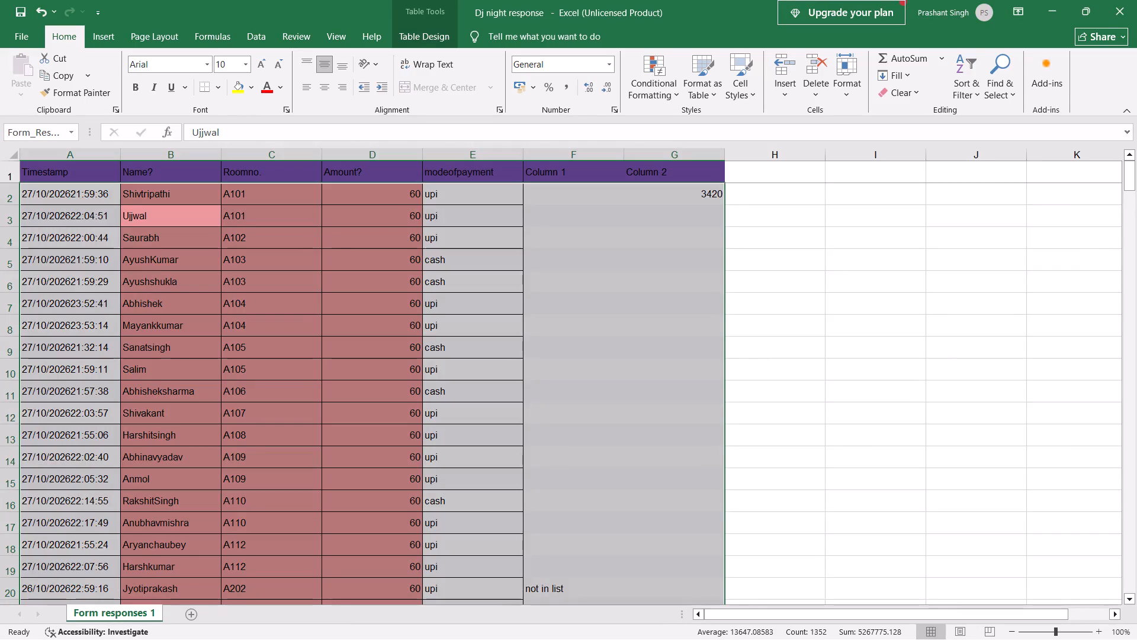
{"action": "left_click", "coordinate": [75, 175]}
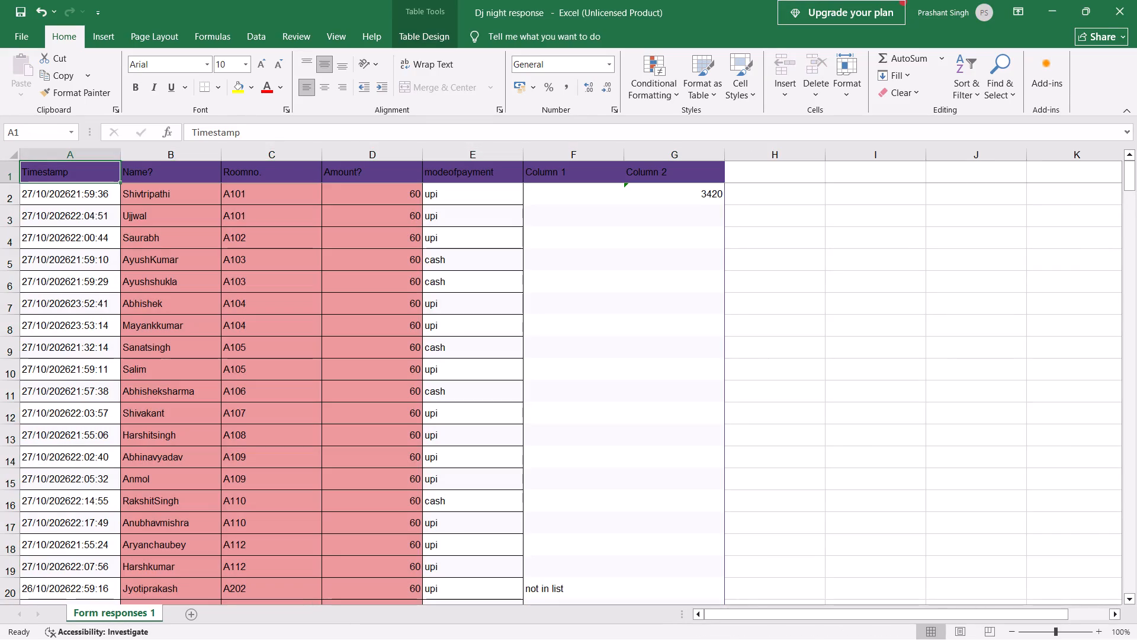
{"action": "key", "text": "shift+Right"}
{"action": "key", "text": "shift+Right"}
{"action": "key", "text": "shift+Right"}
{"action": "key", "text": "shift+Right"}
{"action": "key", "text": "shift+Right"}
{"action": "key", "text": "shift+Right"}
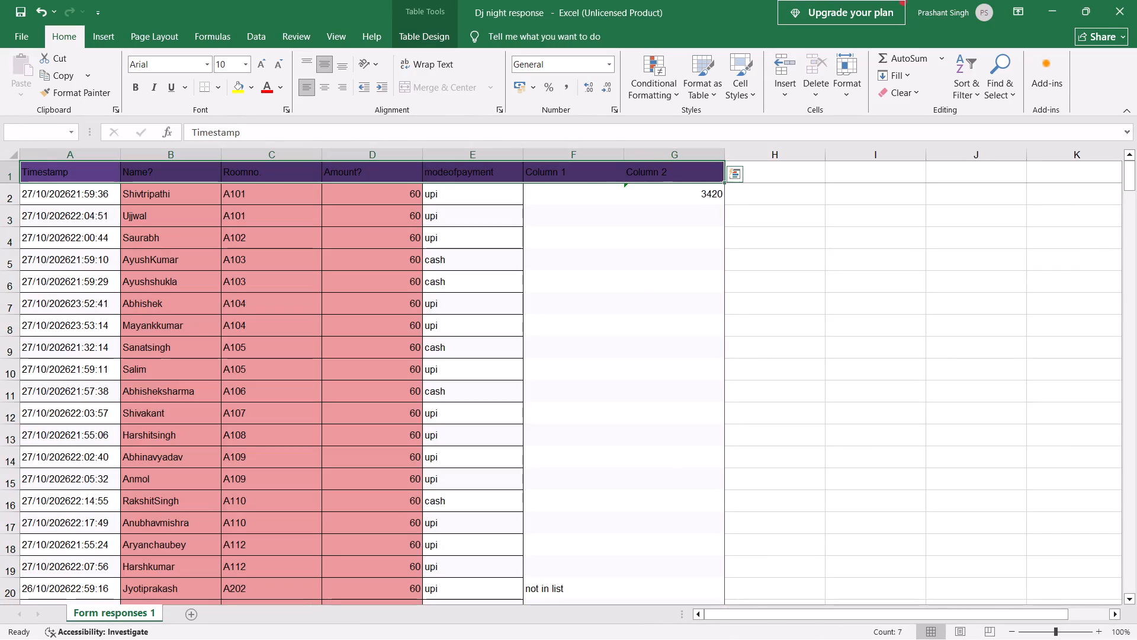
{"action": "key", "text": "ctrl+c"}
{"action": "key", "text": "alt+Tab"}
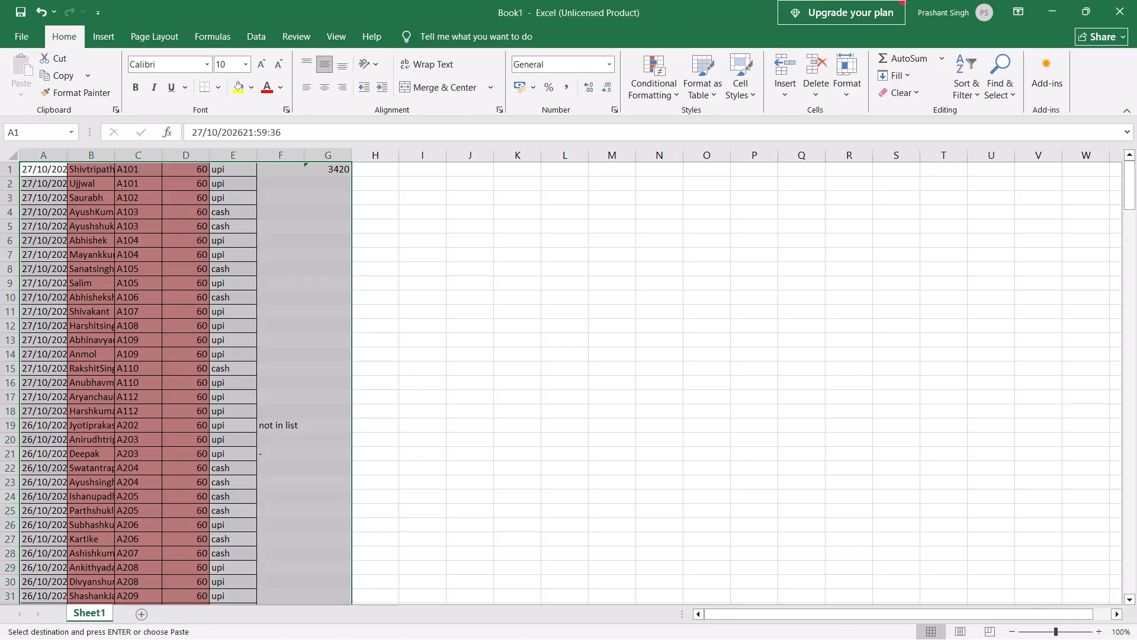
{"action": "left_click", "coordinate": [12, 169]}
{"action": "right_click", "coordinate": [12, 169]}
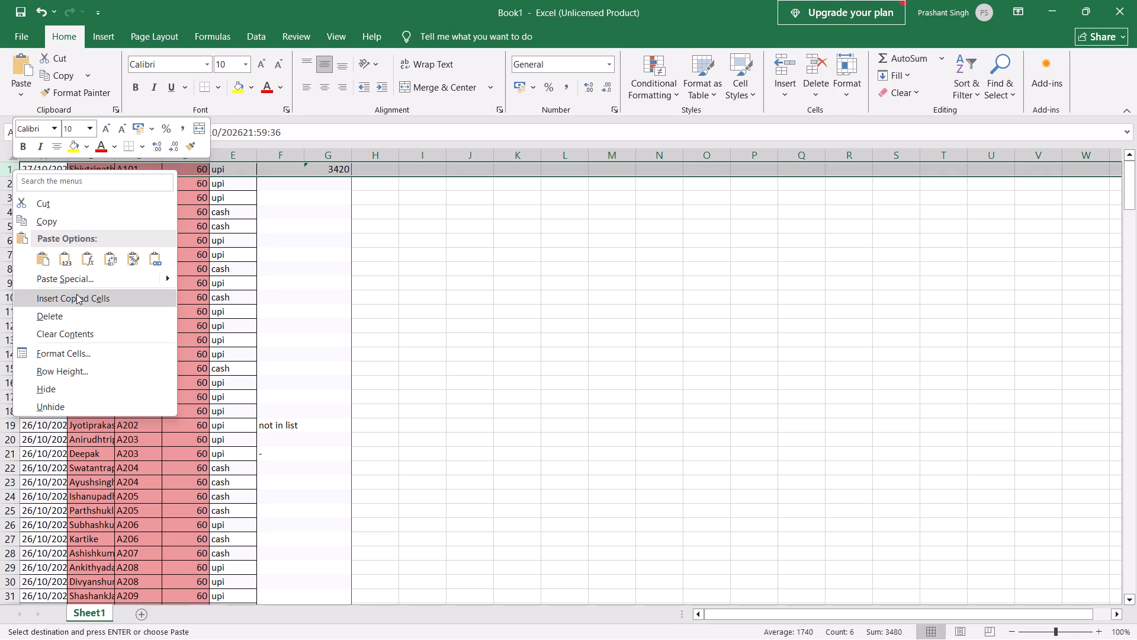
{"action": "left_click", "coordinate": [76, 294]}
{"action": "left_click", "coordinate": [61, 347]}
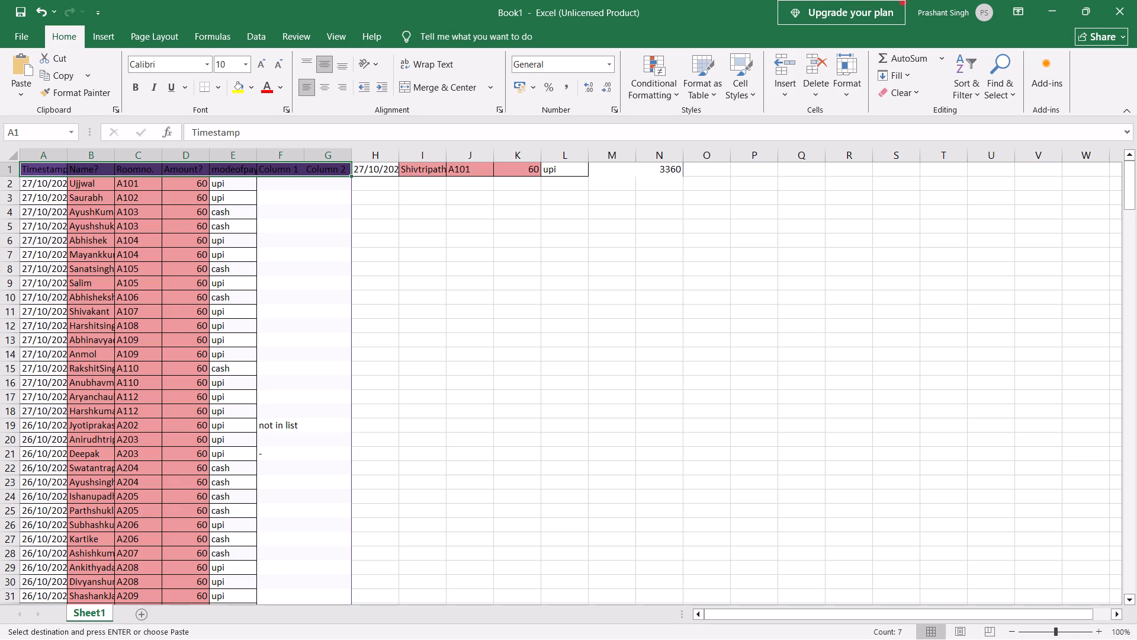
Insert a blank row 2 and move the displaced first record from H1:L1 to the cells starting at A2.
{"action": "left_click", "coordinate": [5, 184]}
{"action": "right_click", "coordinate": [5, 184]}
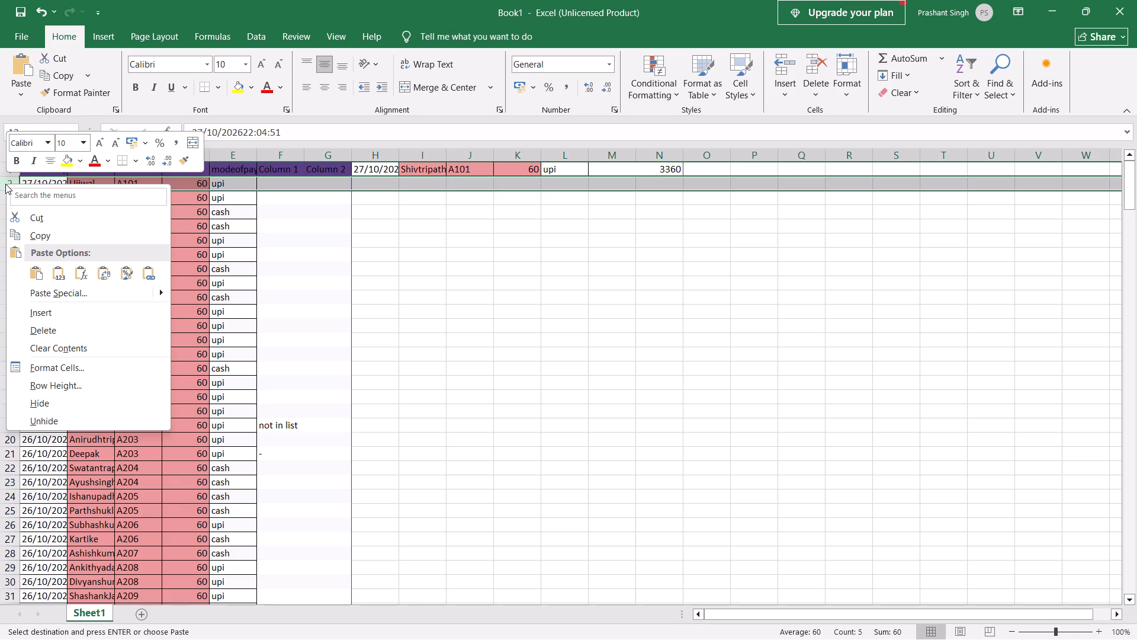
{"action": "left_click", "coordinate": [75, 312]}
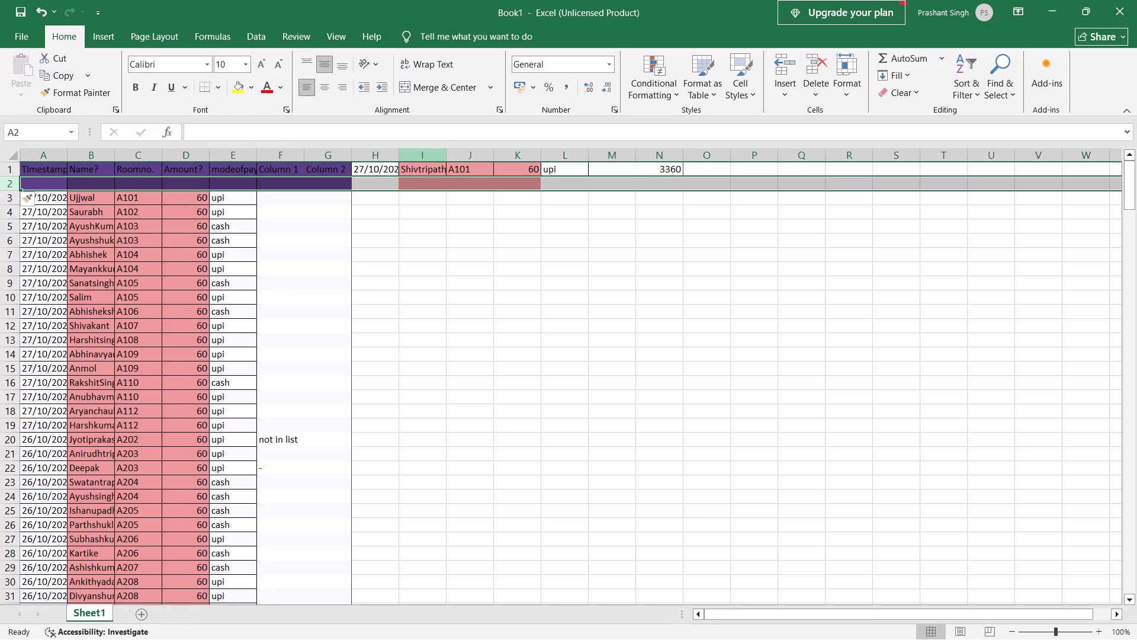
{"action": "left_click_drag", "start_coordinate": [386, 168], "coordinate": [576, 176]}
{"action": "key", "text": "ctrl+x"}
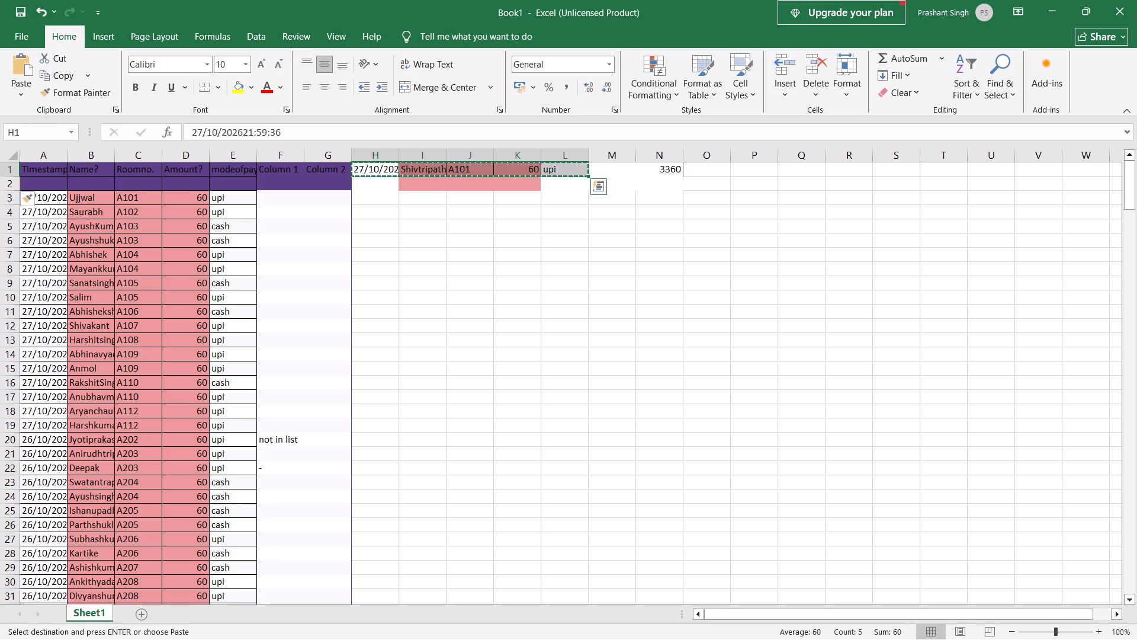
{"action": "left_click", "coordinate": [38, 188]}
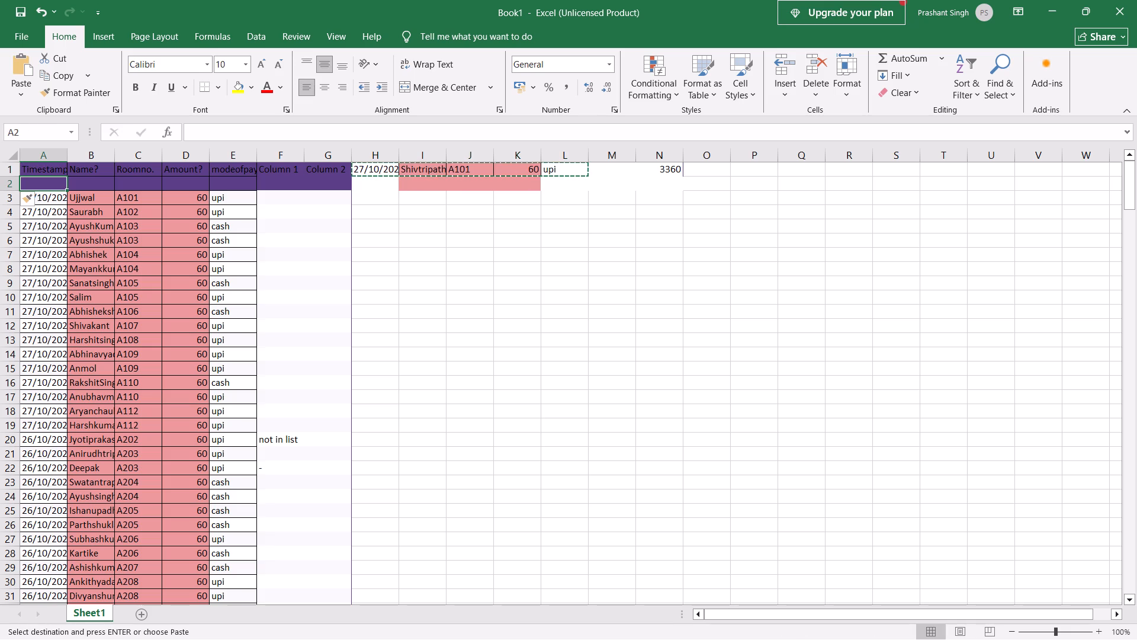
{"action": "key", "text": "ctrl+v"}
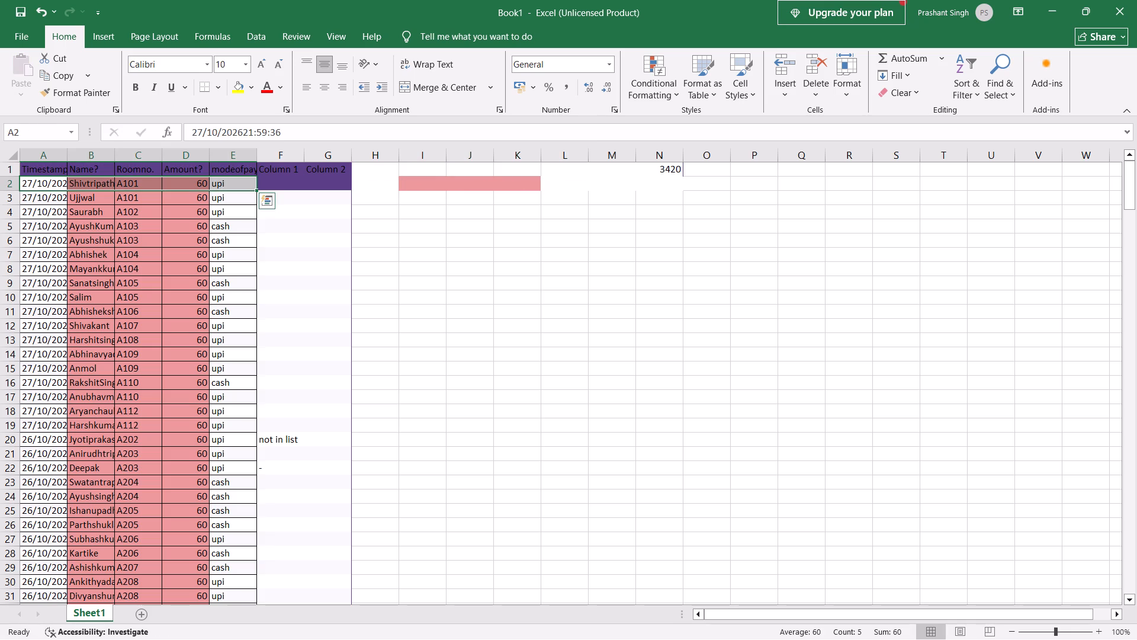
Add filters to the whole Book1 sheet, sort Timestamp from A to Z, and dismiss the account issue message.
{"action": "left_click", "coordinate": [308, 234]}
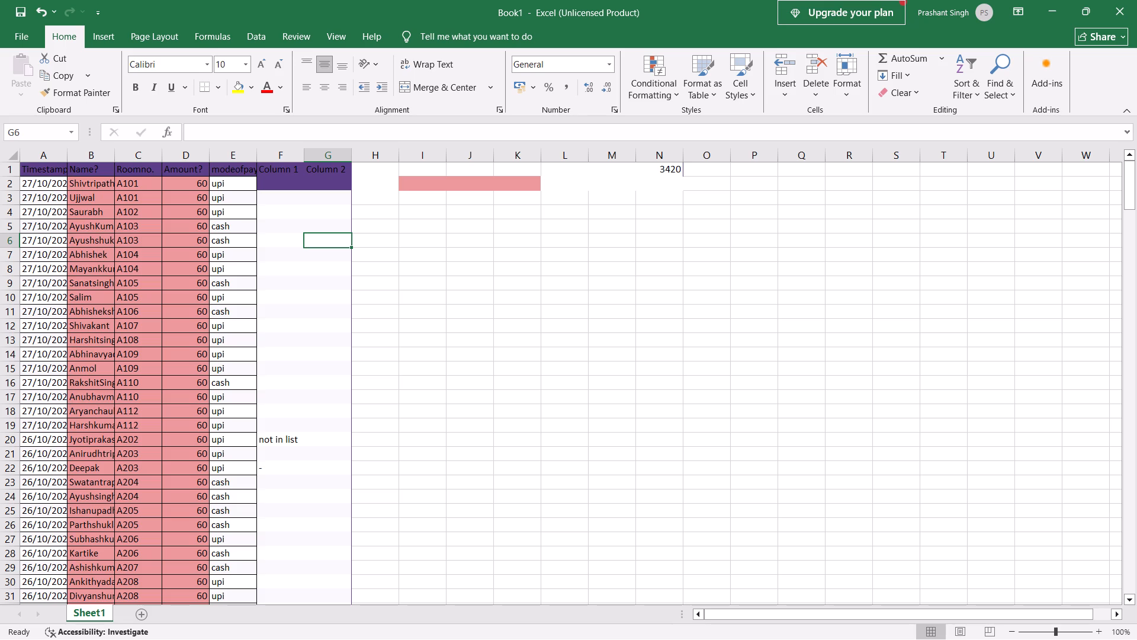
{"action": "key", "text": "ctrl+a"}
{"action": "key", "text": "ctrl+shift+l"}
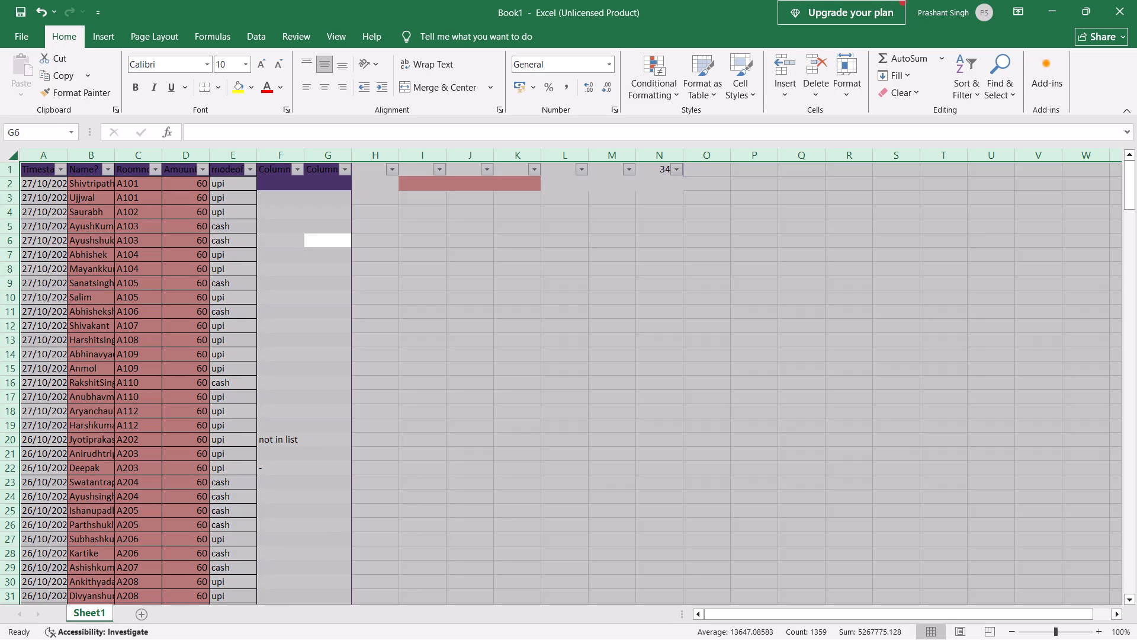
{"action": "left_click", "coordinate": [61, 168]}
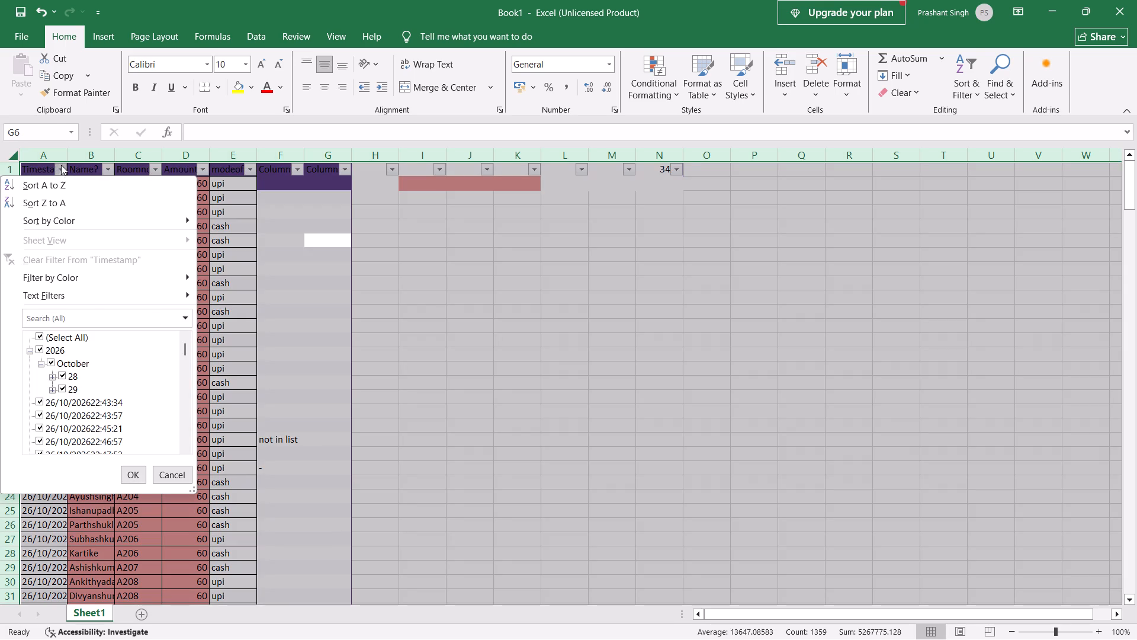
{"action": "left_click", "coordinate": [58, 181]}
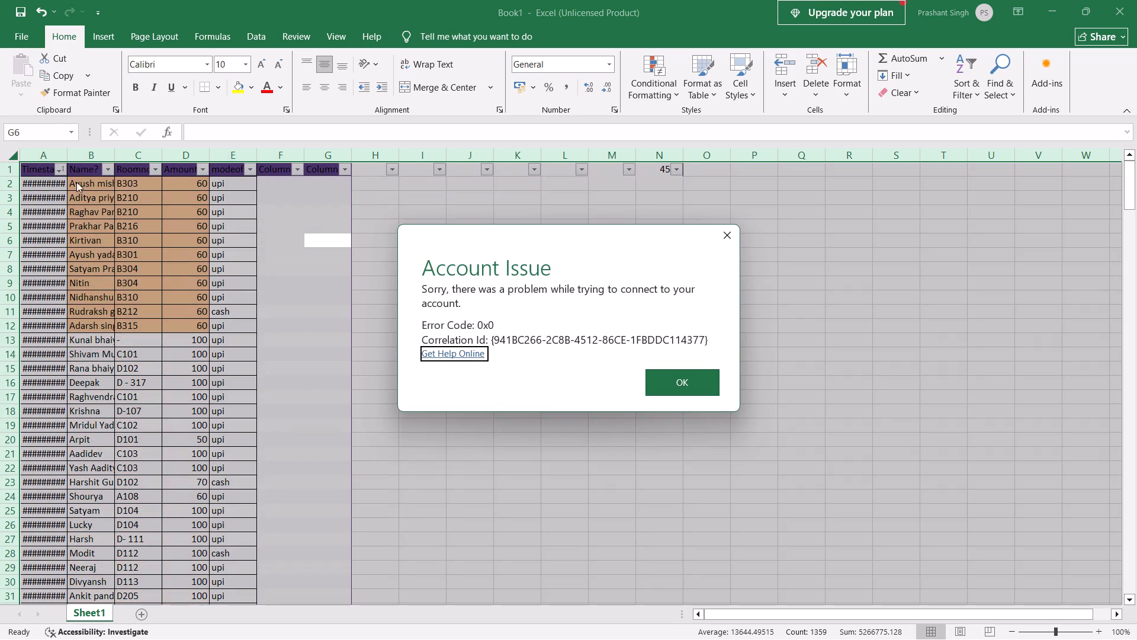
{"action": "left_click", "coordinate": [720, 235]}
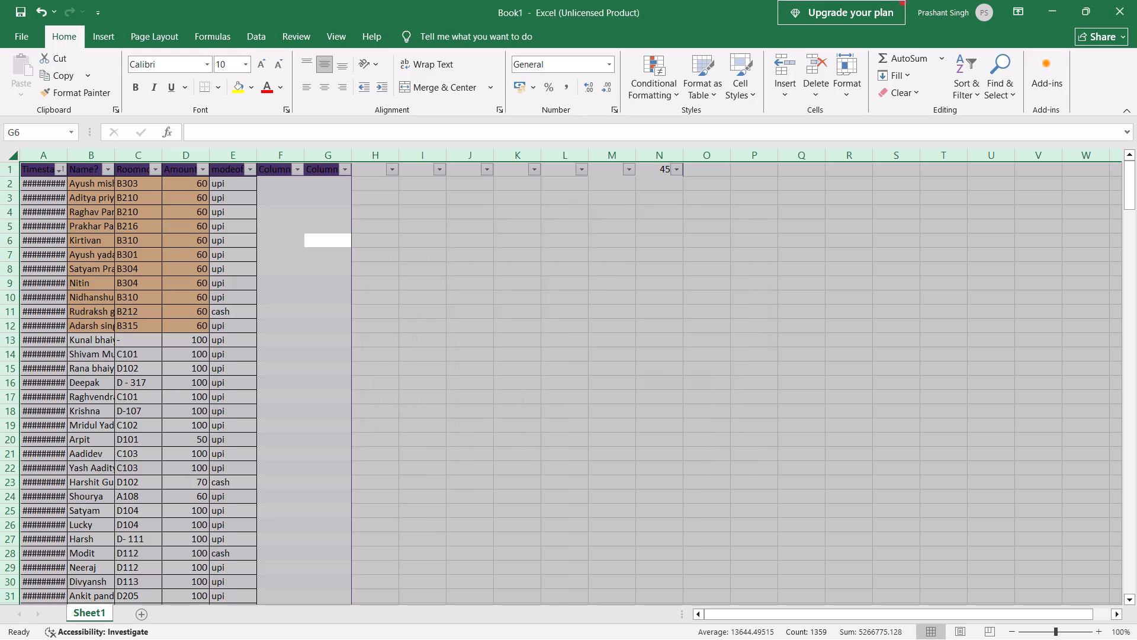
Auto-fit the widths of all columns to their contents.
{"action": "double_click", "coordinate": [69, 153]}
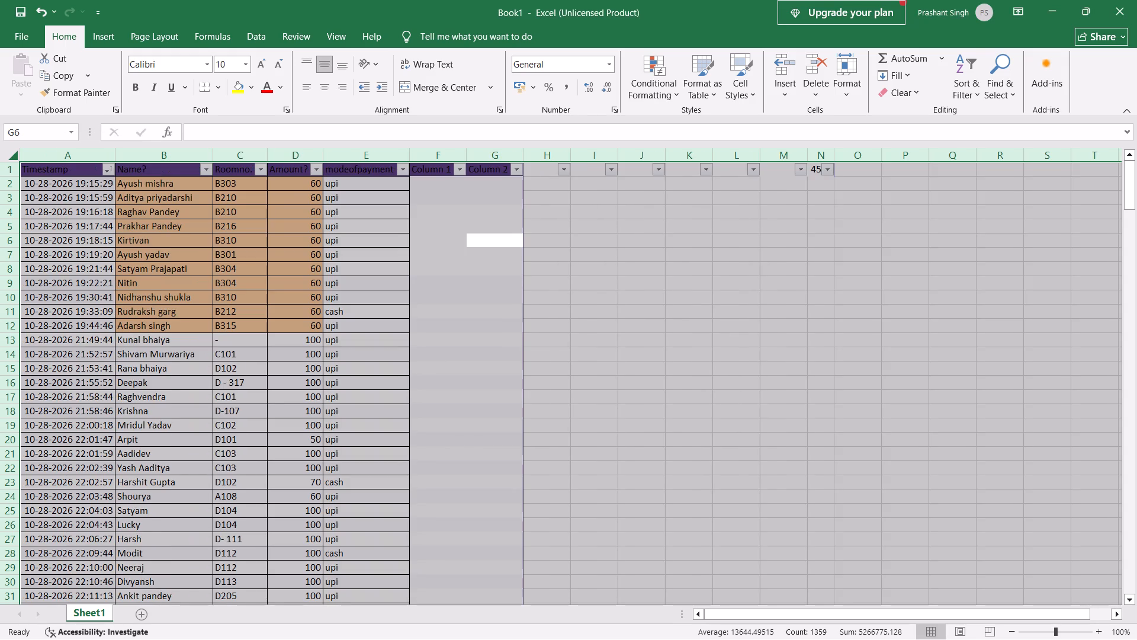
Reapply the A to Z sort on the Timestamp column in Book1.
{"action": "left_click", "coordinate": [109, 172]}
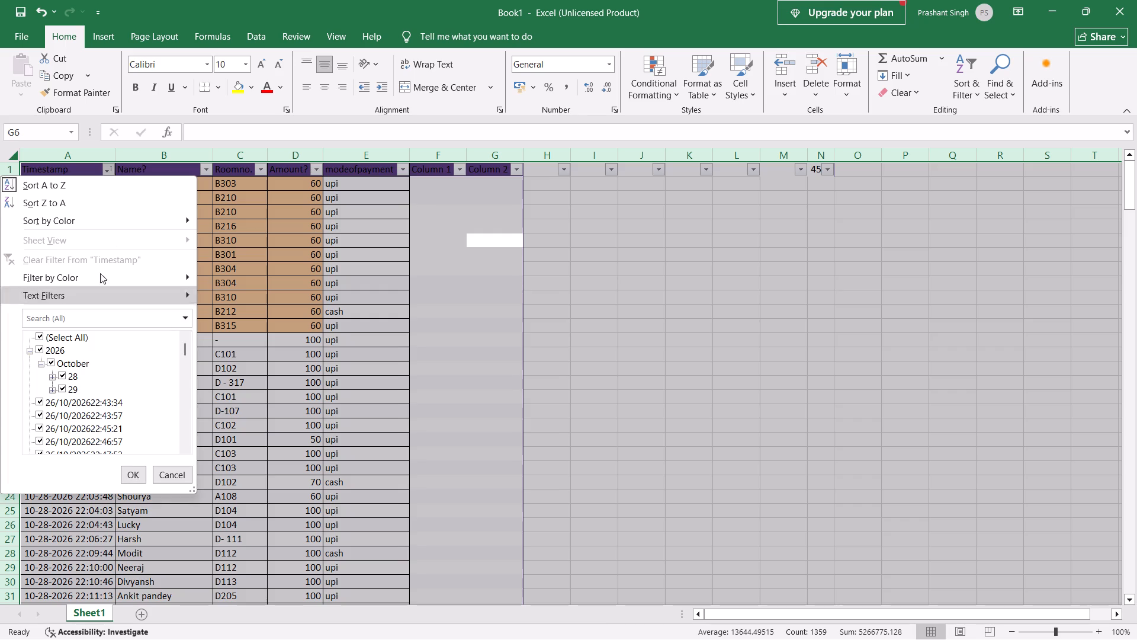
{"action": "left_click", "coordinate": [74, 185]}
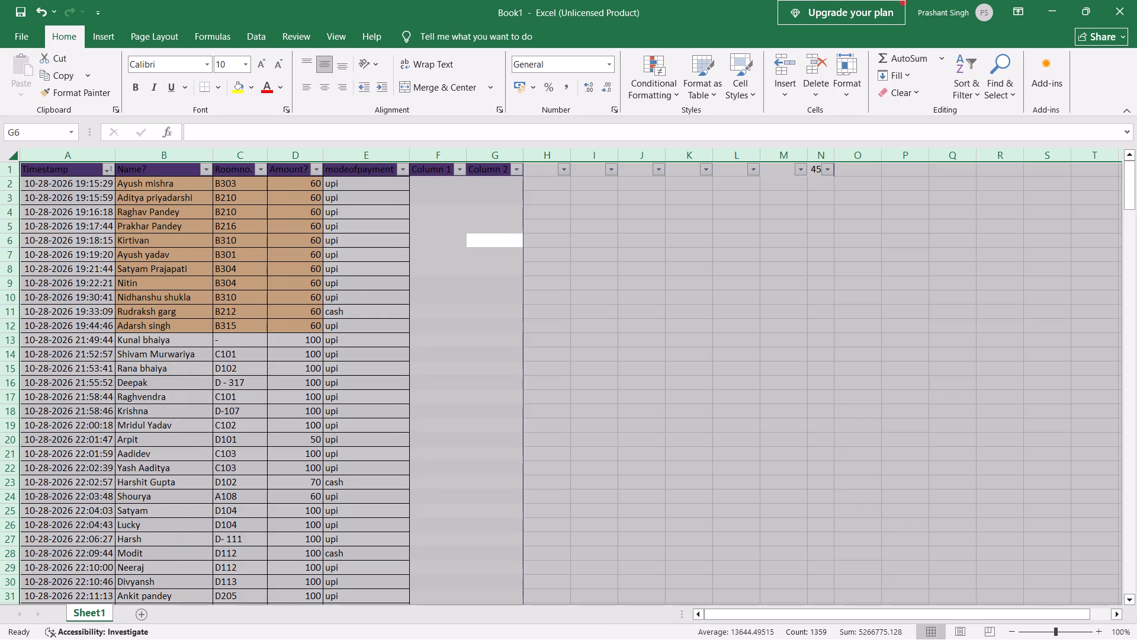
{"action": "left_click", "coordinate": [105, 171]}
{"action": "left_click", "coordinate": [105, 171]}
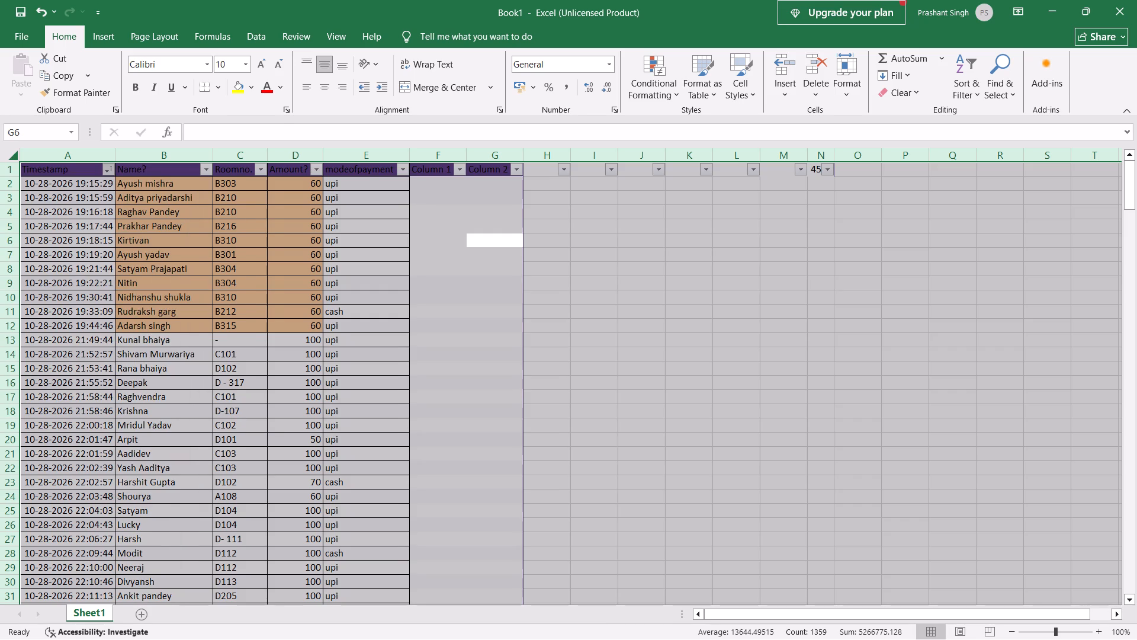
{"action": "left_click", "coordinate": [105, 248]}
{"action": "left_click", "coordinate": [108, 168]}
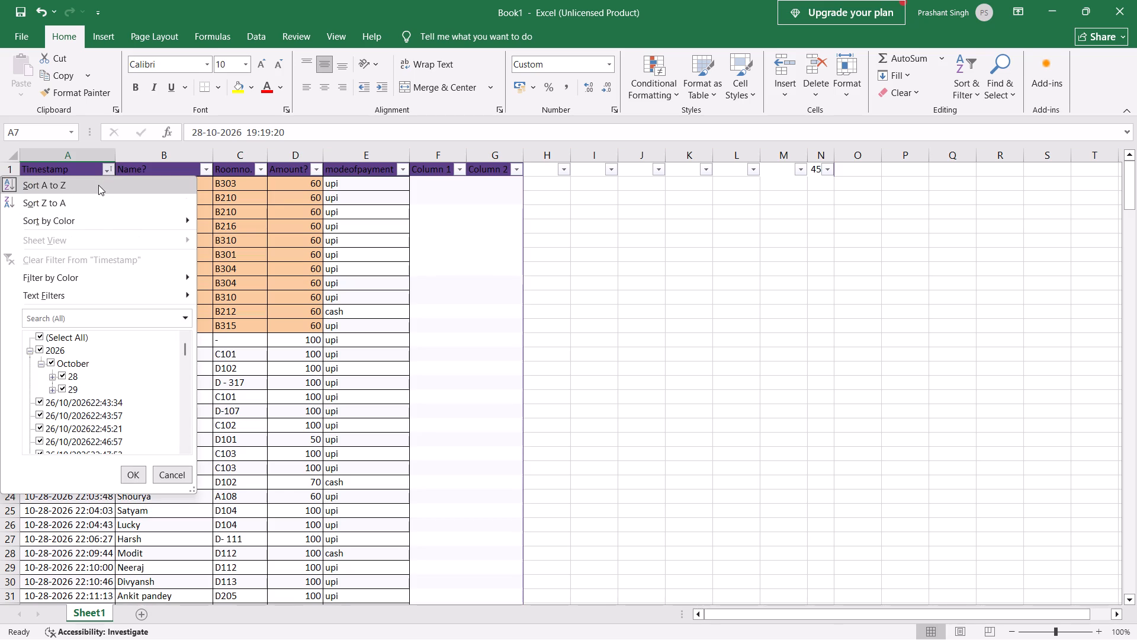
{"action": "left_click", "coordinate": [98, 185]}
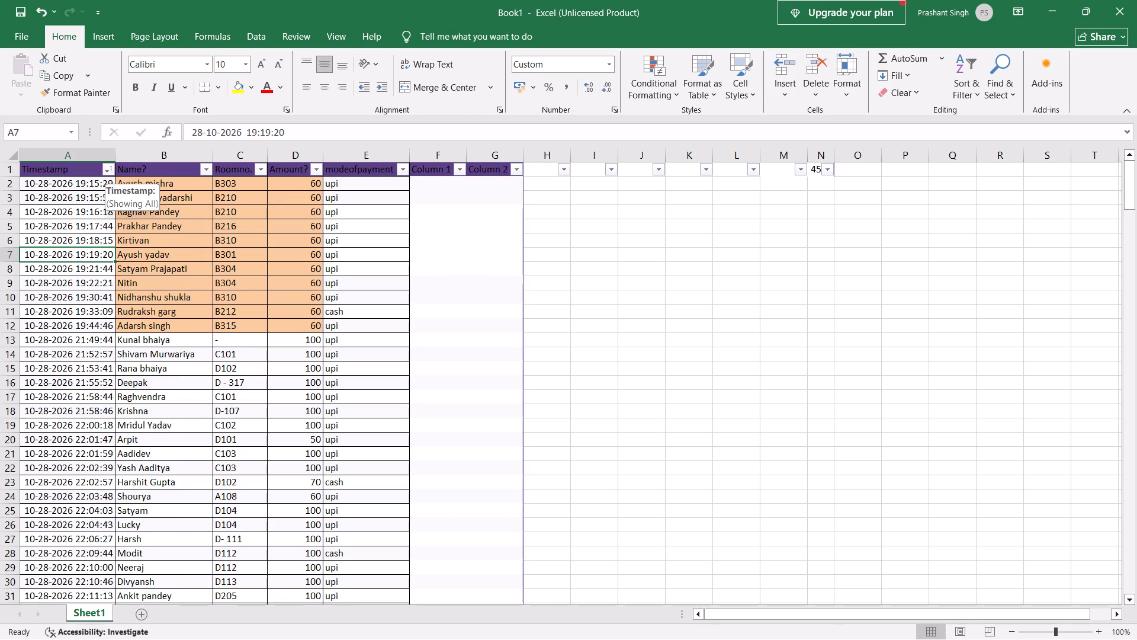
Remove the filters and add them again for only the response table in columns A to G.
{"action": "key", "text": "ctrl+a"}
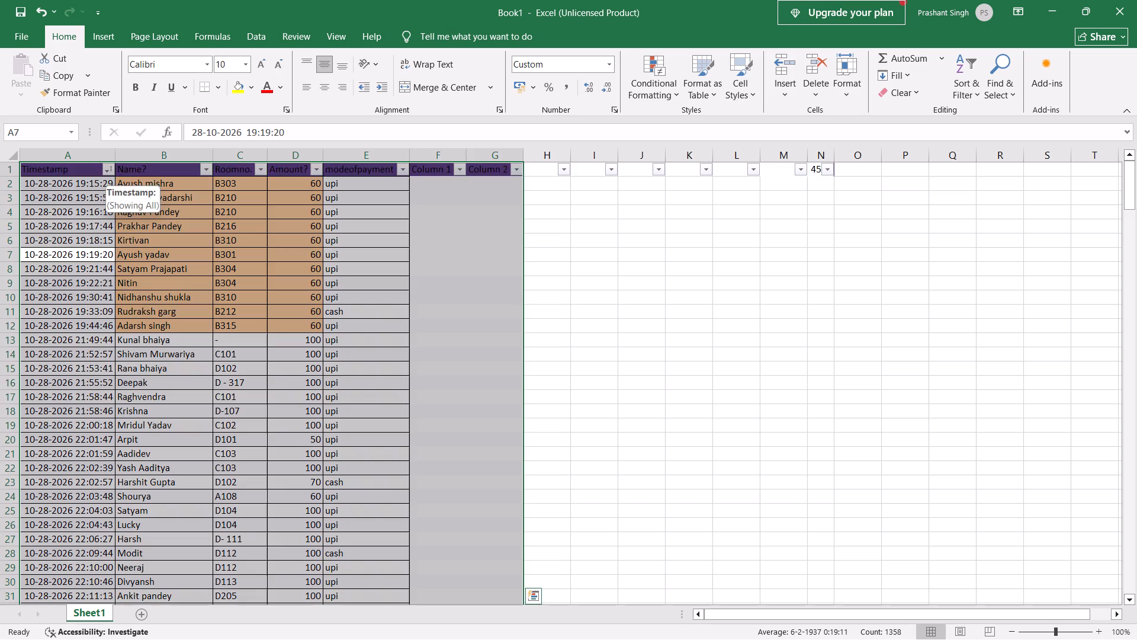
{"action": "key", "text": "ctrl+shift+l"}
{"action": "scroll", "coordinate": [145, 238], "scroll_direction": "up", "scroll_amount": 1}
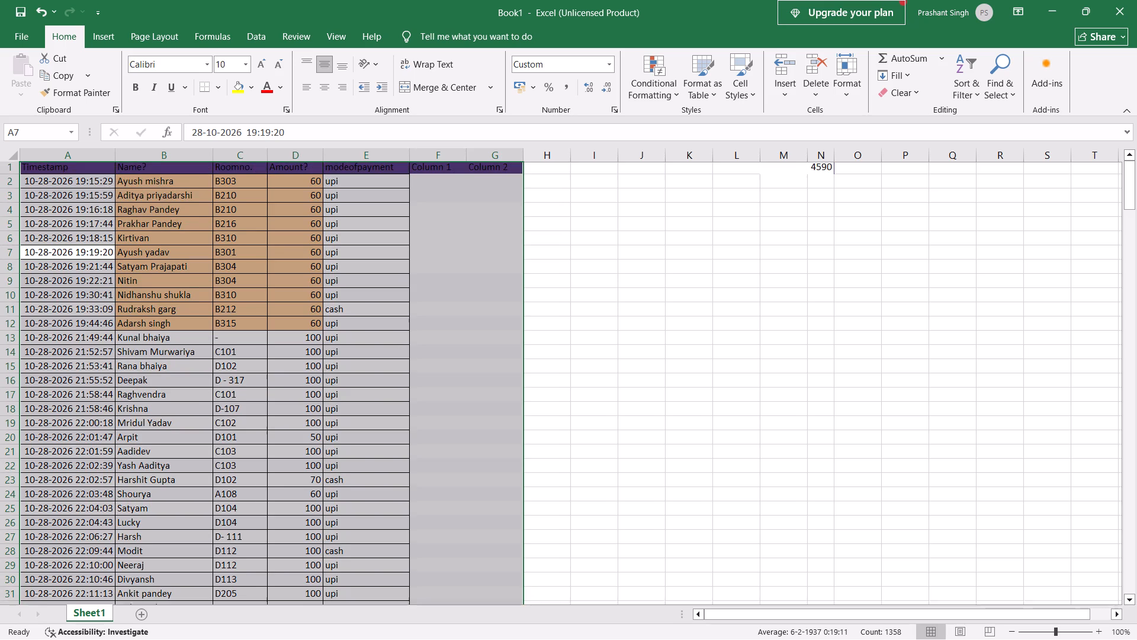
{"action": "scroll", "coordinate": [145, 238], "scroll_direction": "up", "scroll_amount": 1}
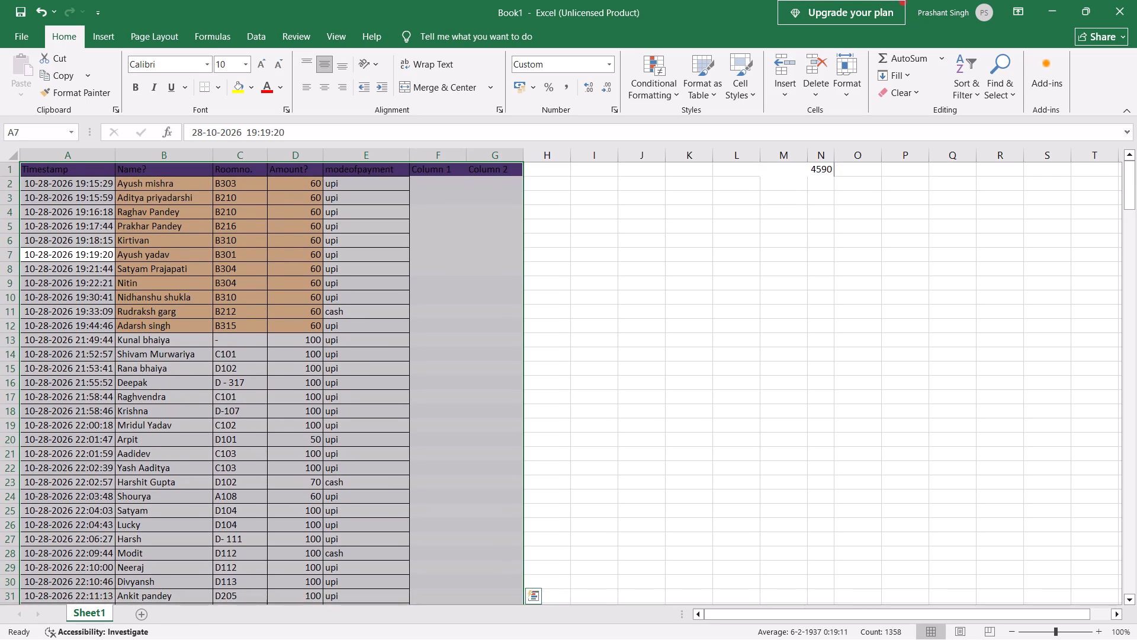
{"action": "left_click", "coordinate": [145, 238]}
{"action": "key", "text": "ctrl+a"}
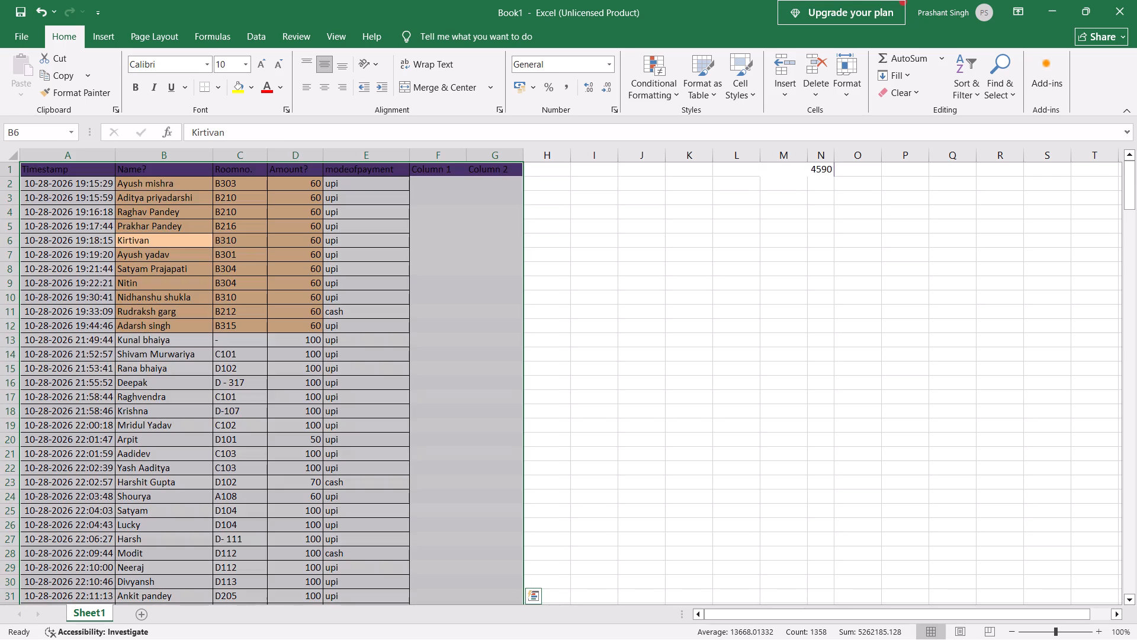
{"action": "key", "text": "ctrl+shift+l"}
Sort the refiltered table by Timestamp from A to Z.
{"action": "left_click", "coordinate": [105, 169]}
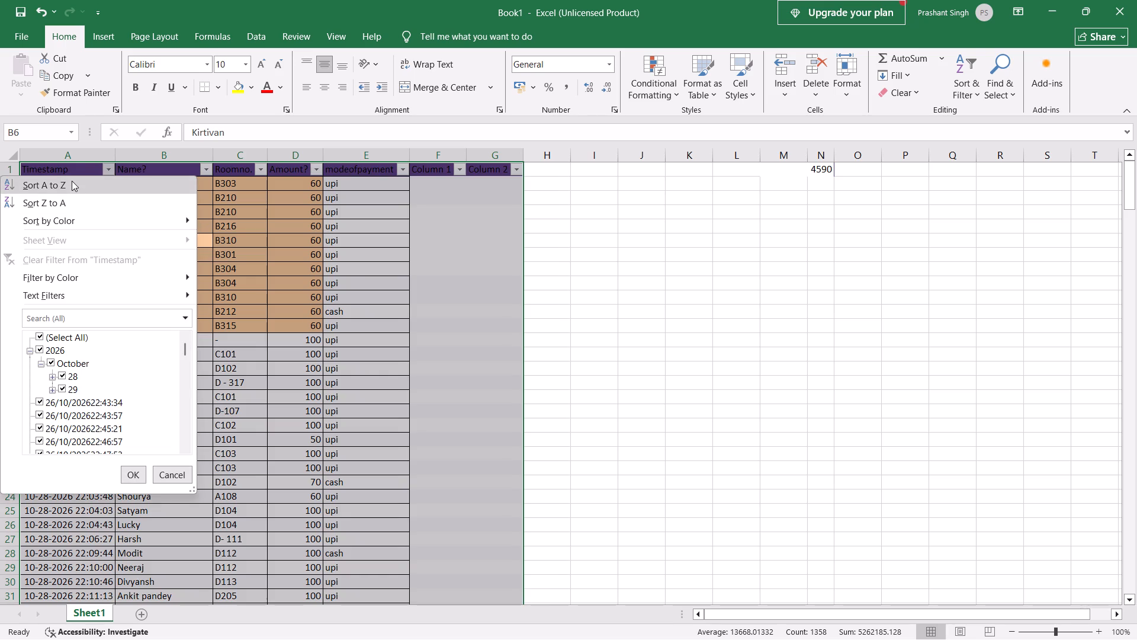
{"action": "left_click", "coordinate": [72, 181]}
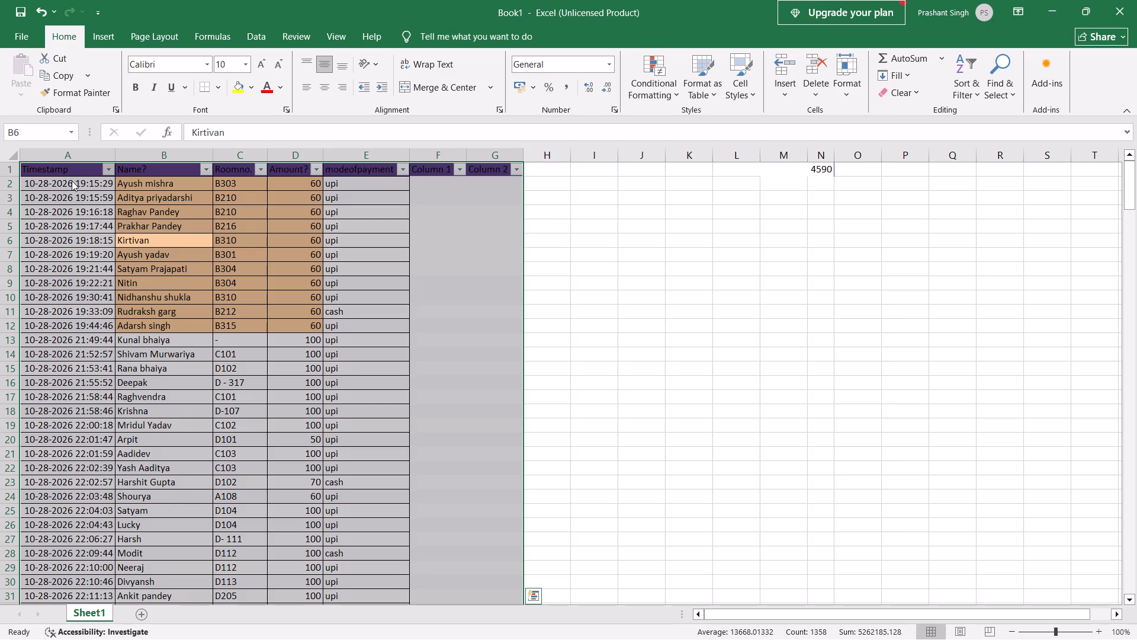
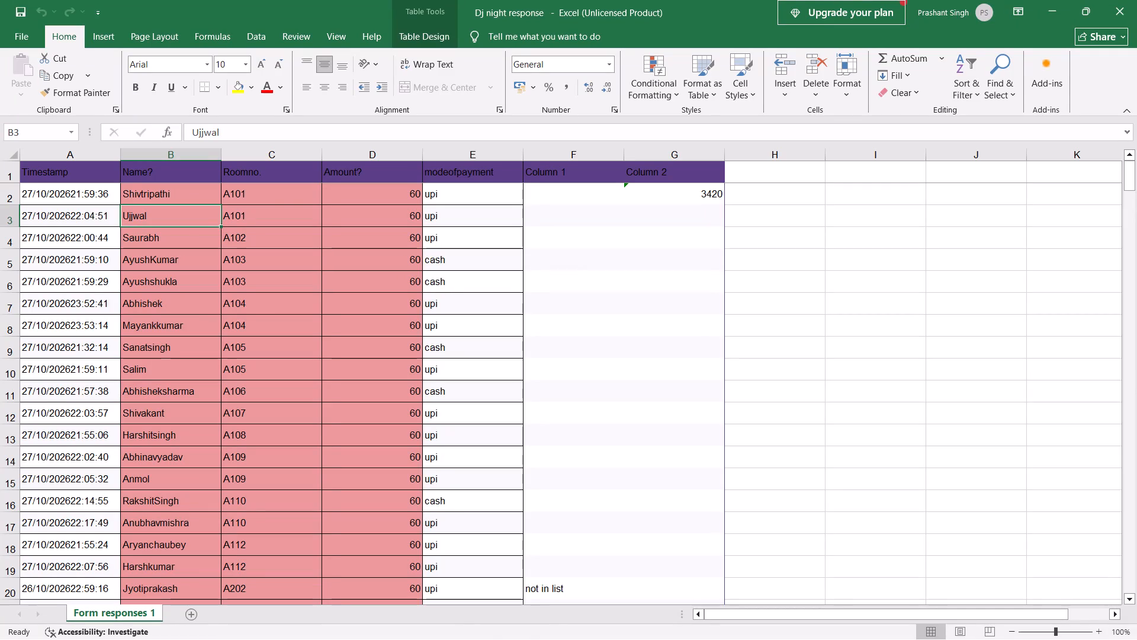
Copy the response table's Timestamp through modeofpayment columns, from the header row down to the total row at row 272.
{"action": "key", "text": "ctrl+a"}
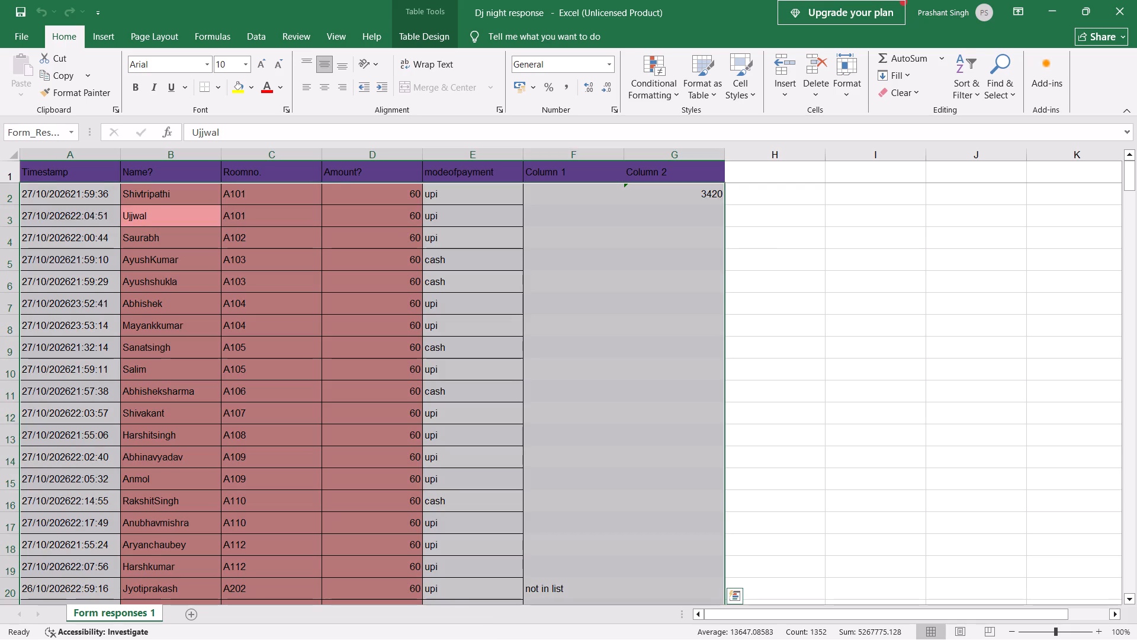
{"action": "left_click", "coordinate": [85, 177]}
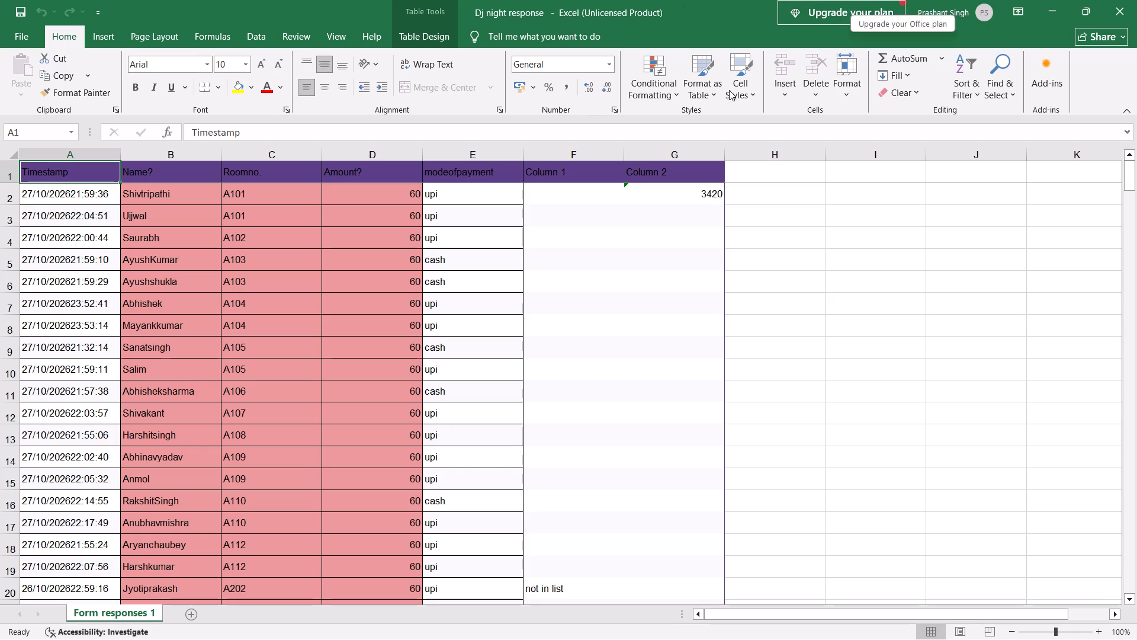
{"action": "key", "text": "shift+Right"}
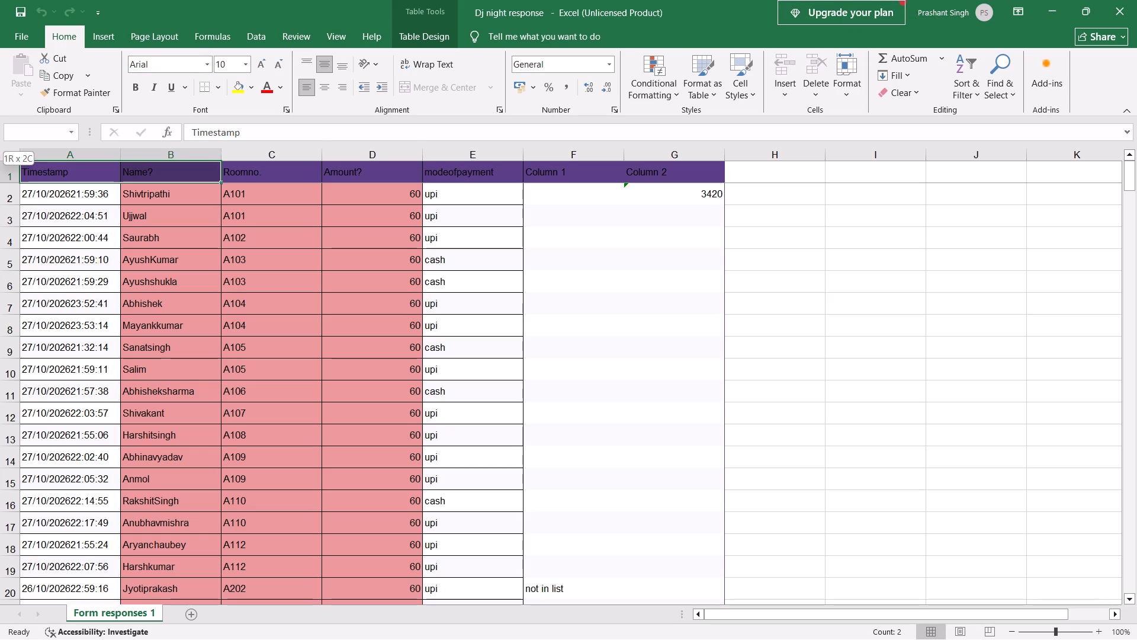
{"action": "key", "text": "shift+Right"}
{"action": "key", "text": "shift+Right"}
{"action": "key", "text": "shift+Right"}
{"action": "key", "text": "ctrl+shift+Down"}
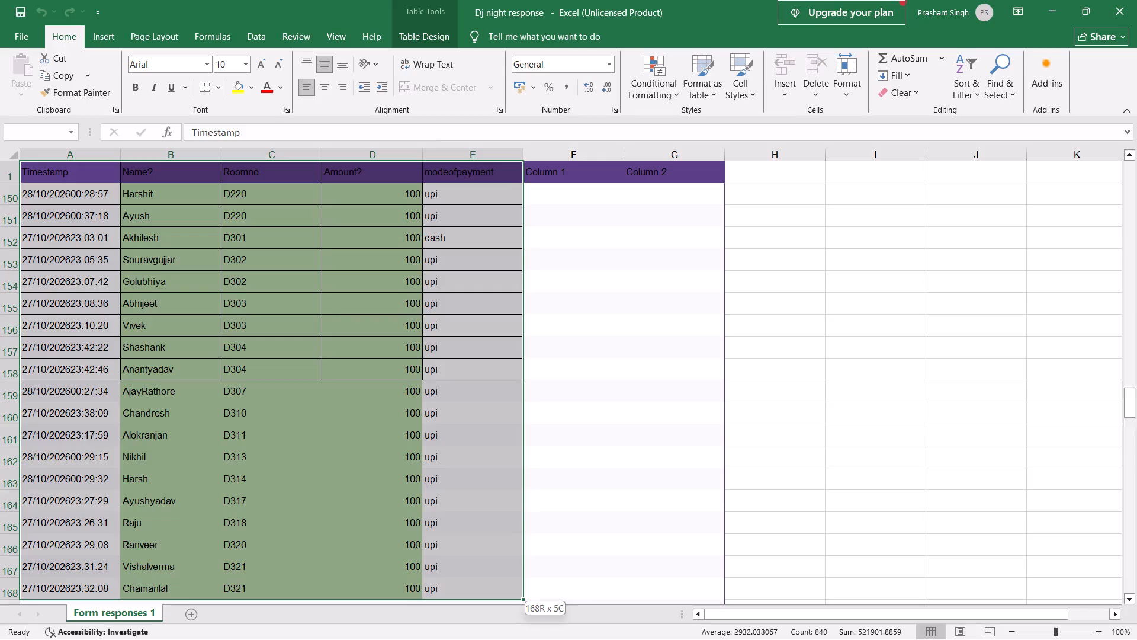
{"action": "key", "text": "ctrl+shift+Down"}
{"action": "key", "text": "ctrl+shift+Down"}
{"action": "key", "text": "ctrl+shift+Down"}
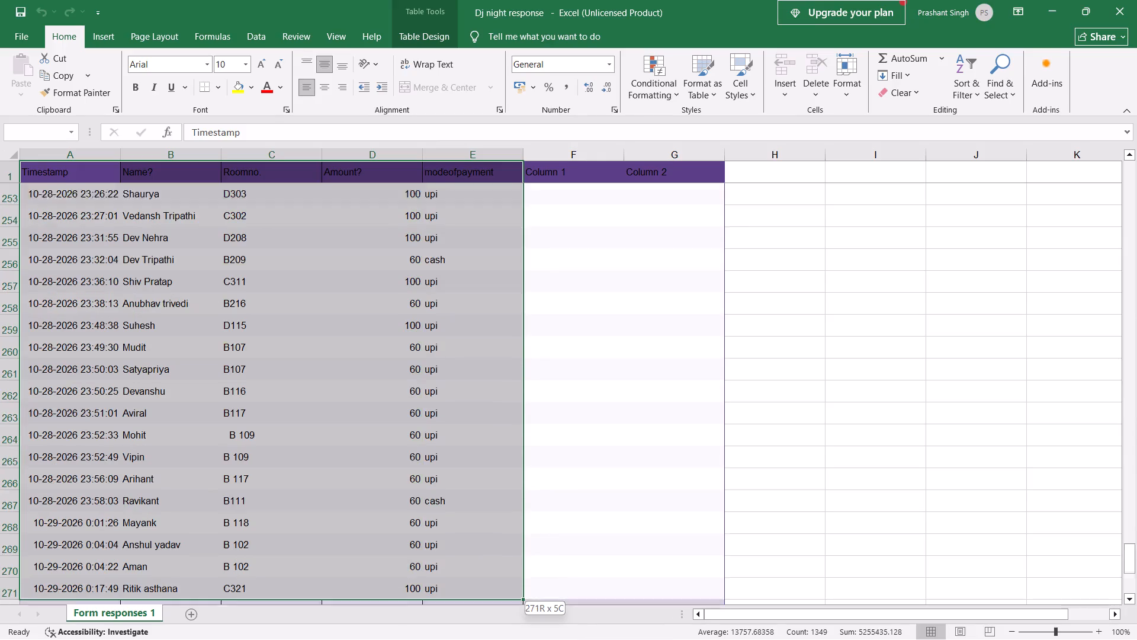
{"action": "key", "text": "ctrl+shift+Down"}
{"action": "key", "text": "ctrl+shift+Up"}
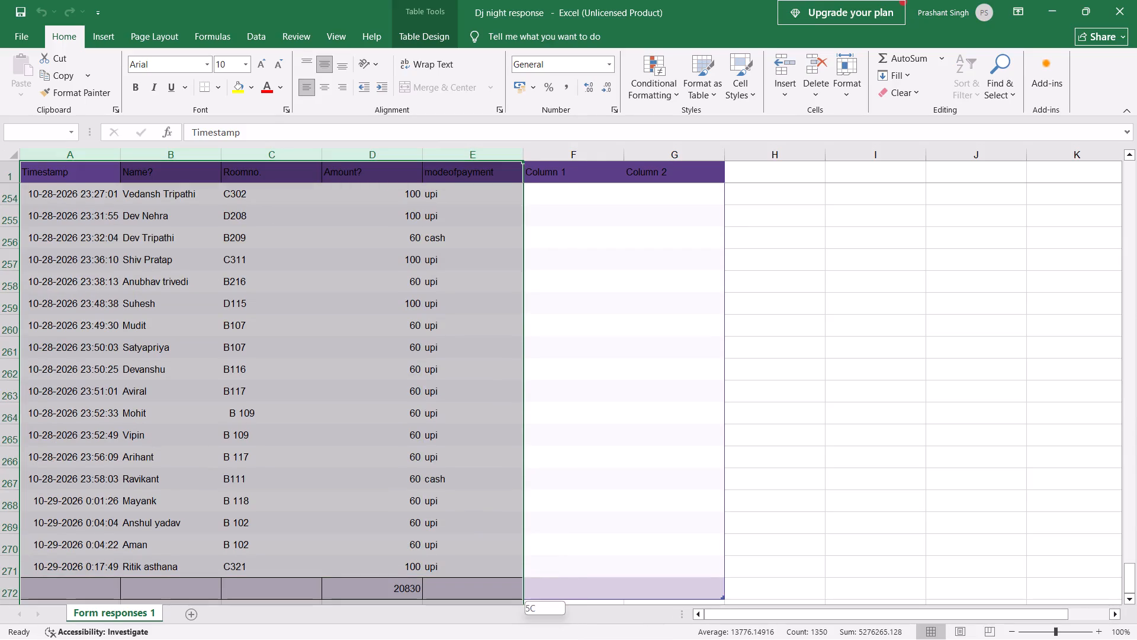
{"action": "key", "text": "ctrl+c"}
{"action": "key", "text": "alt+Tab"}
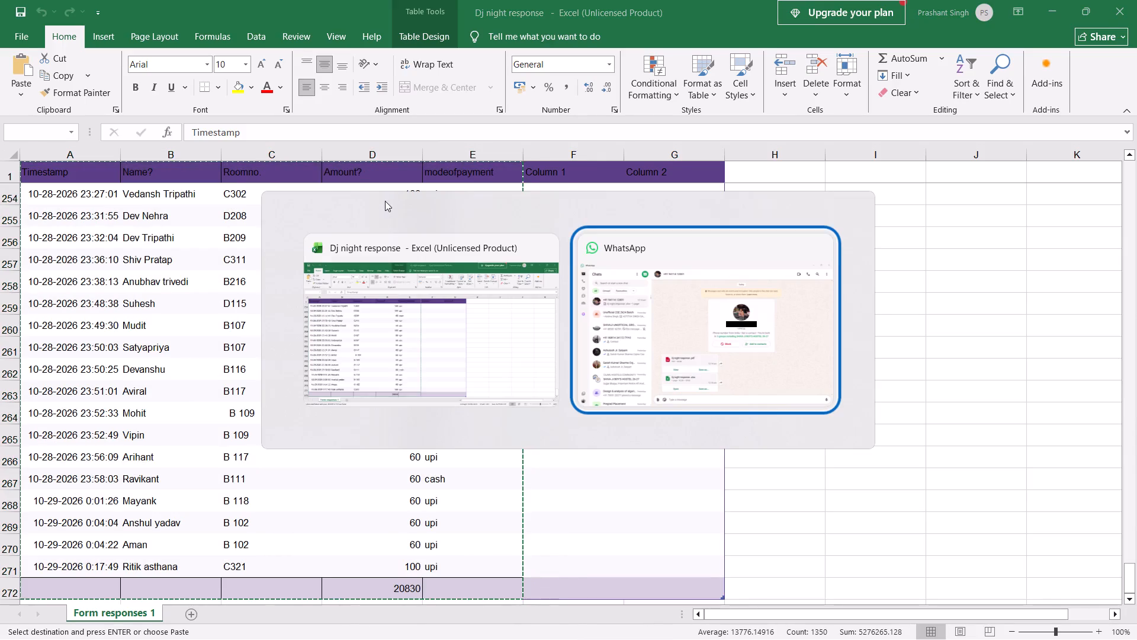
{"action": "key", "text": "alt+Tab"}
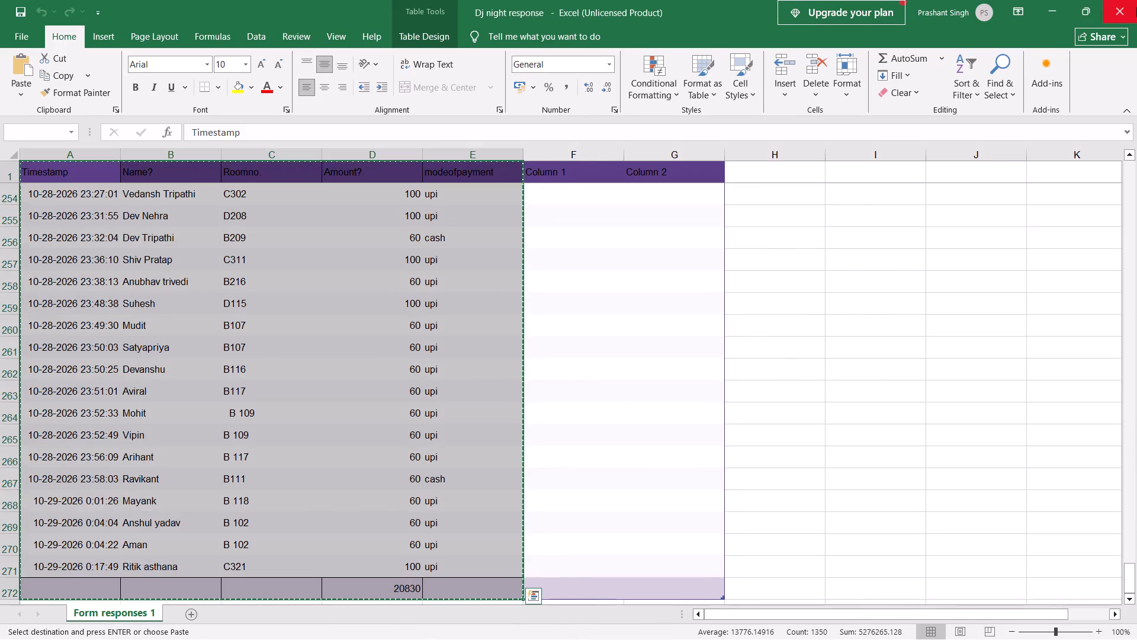
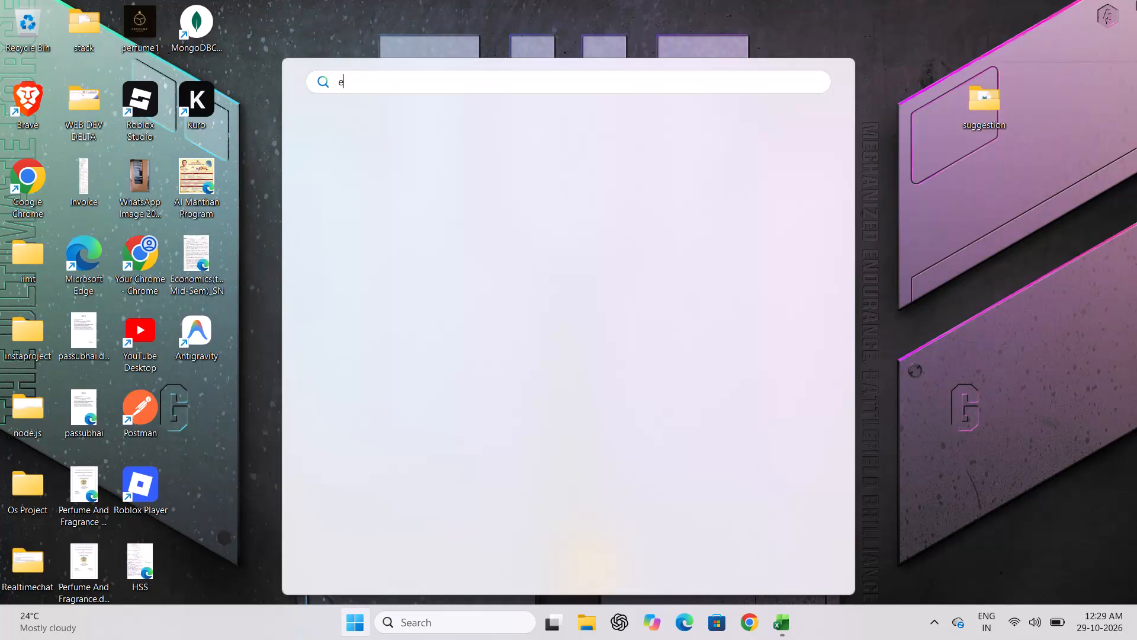
Open a new blank workbook, paste the copied response columns starting at cell A1, and maximize its window.
{"action": "key", "text": "Return"}
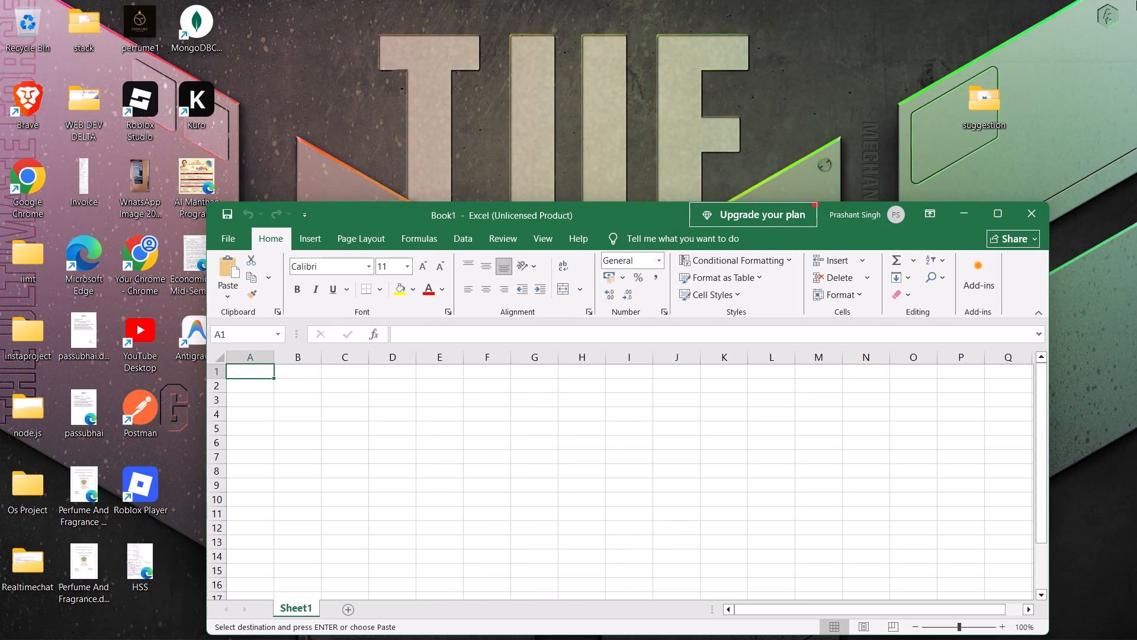
{"action": "key", "text": "ctrl+v"}
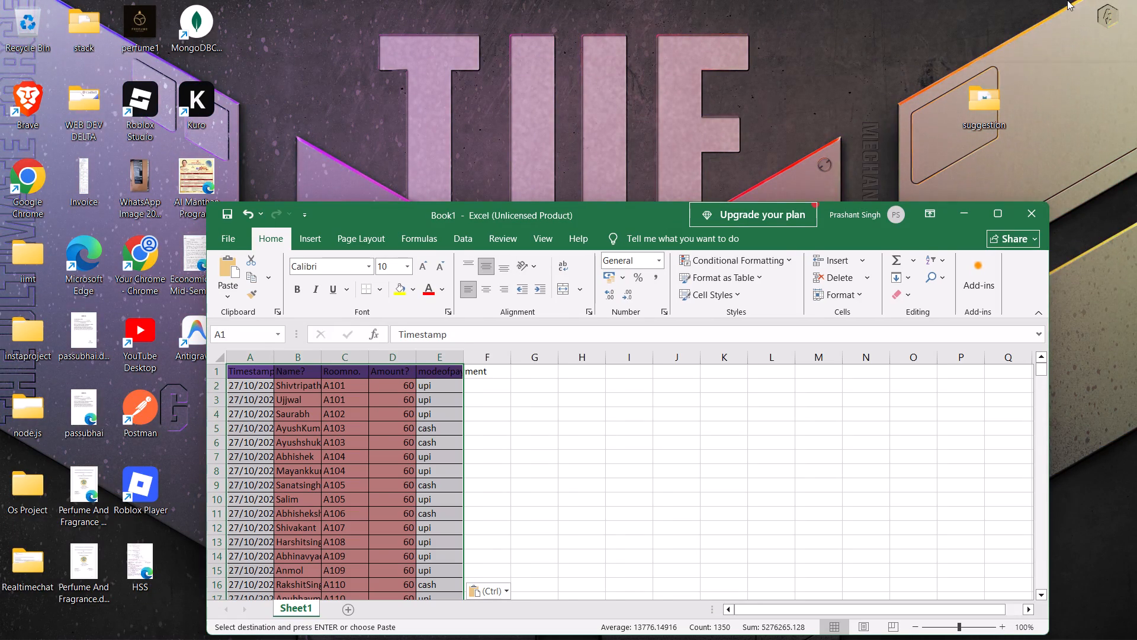
{"action": "left_click", "coordinate": [997, 216]}
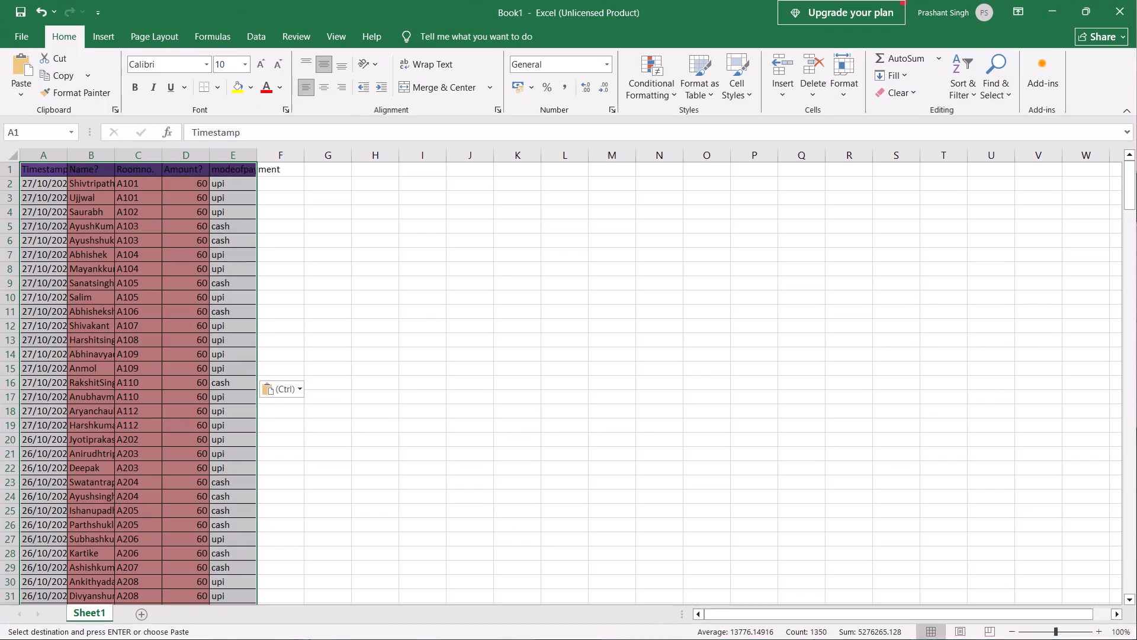
Save the new workbook as "dj night" in the OneDrive Documents folder.
{"action": "key", "text": "ctrl+s"}
{"action": "key", "text": "ctrl+s"}
{"action": "key", "text": "ctrl+s"}
{"action": "key", "text": "ctrl+s"}
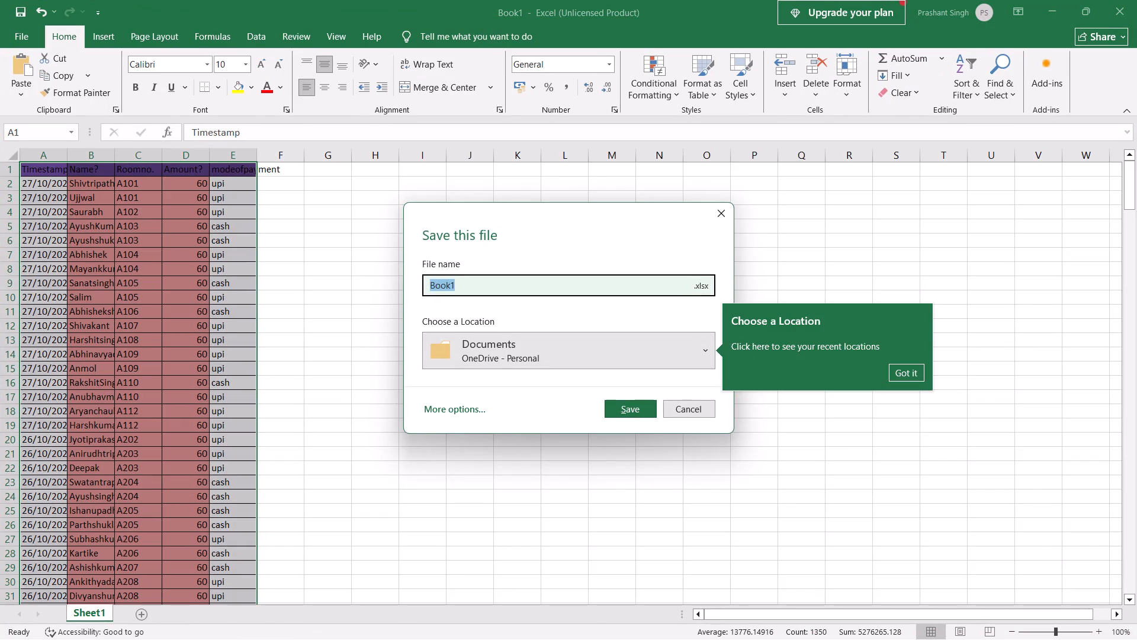
{"action": "type", "text": "dj night"}
{"action": "key", "text": "space"}
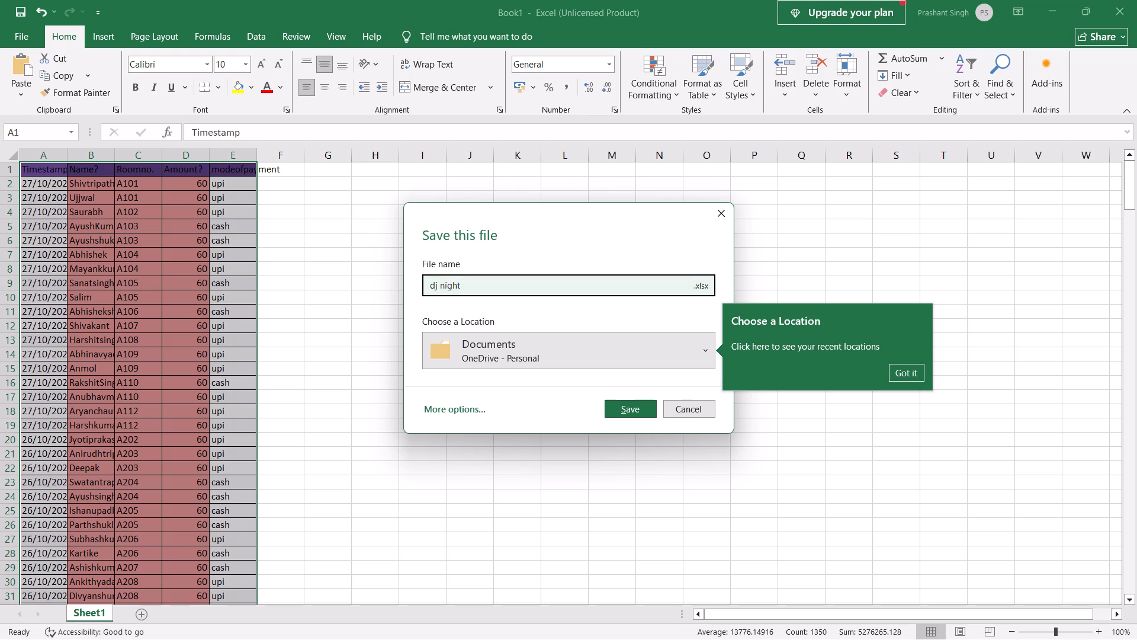
{"action": "left_click", "coordinate": [633, 407]}
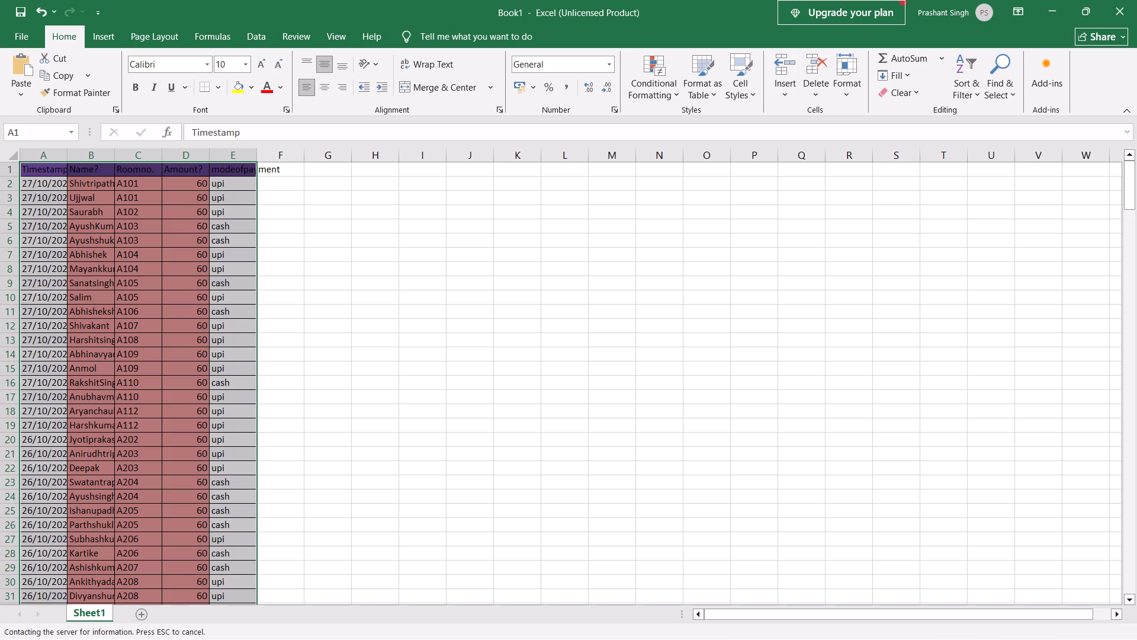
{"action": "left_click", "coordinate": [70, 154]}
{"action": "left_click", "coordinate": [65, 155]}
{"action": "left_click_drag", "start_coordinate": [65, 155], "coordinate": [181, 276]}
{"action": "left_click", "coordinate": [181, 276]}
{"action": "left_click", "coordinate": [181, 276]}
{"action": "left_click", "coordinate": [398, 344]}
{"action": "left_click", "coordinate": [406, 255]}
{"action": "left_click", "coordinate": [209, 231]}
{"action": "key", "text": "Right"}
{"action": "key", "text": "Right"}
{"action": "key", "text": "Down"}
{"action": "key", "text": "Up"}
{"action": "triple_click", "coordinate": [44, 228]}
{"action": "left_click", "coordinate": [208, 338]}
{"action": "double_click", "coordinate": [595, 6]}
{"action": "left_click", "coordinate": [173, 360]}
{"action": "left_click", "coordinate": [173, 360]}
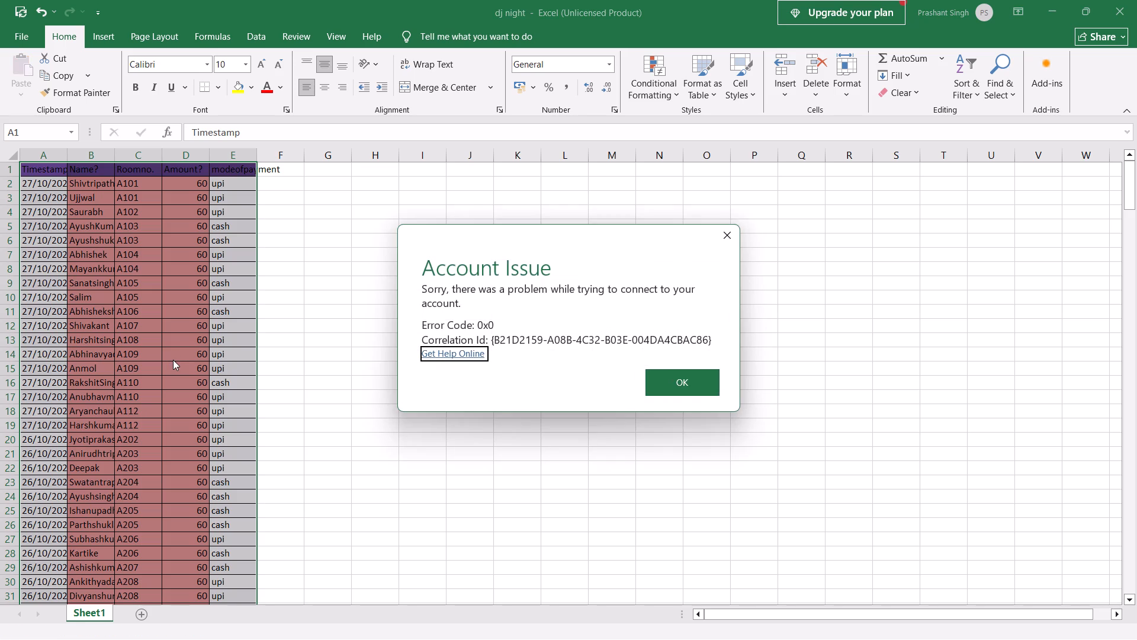
Close the account dialog and auto-fit the width of the Timestamp column to its contents.
{"action": "left_click", "coordinate": [726, 242]}
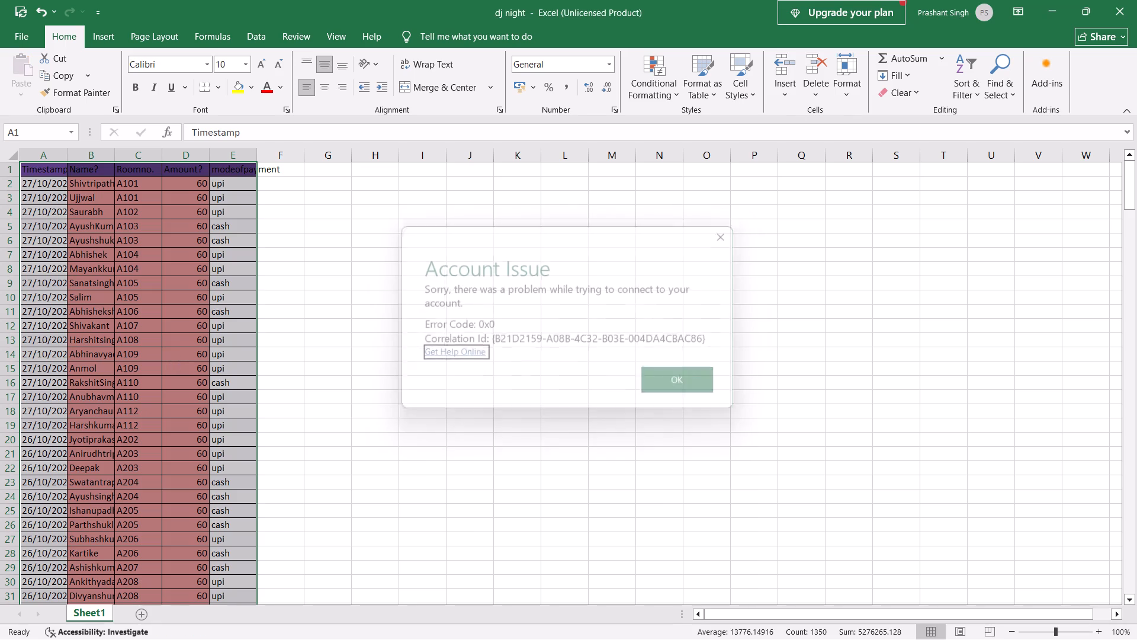
{"action": "left_click", "coordinate": [160, 329]}
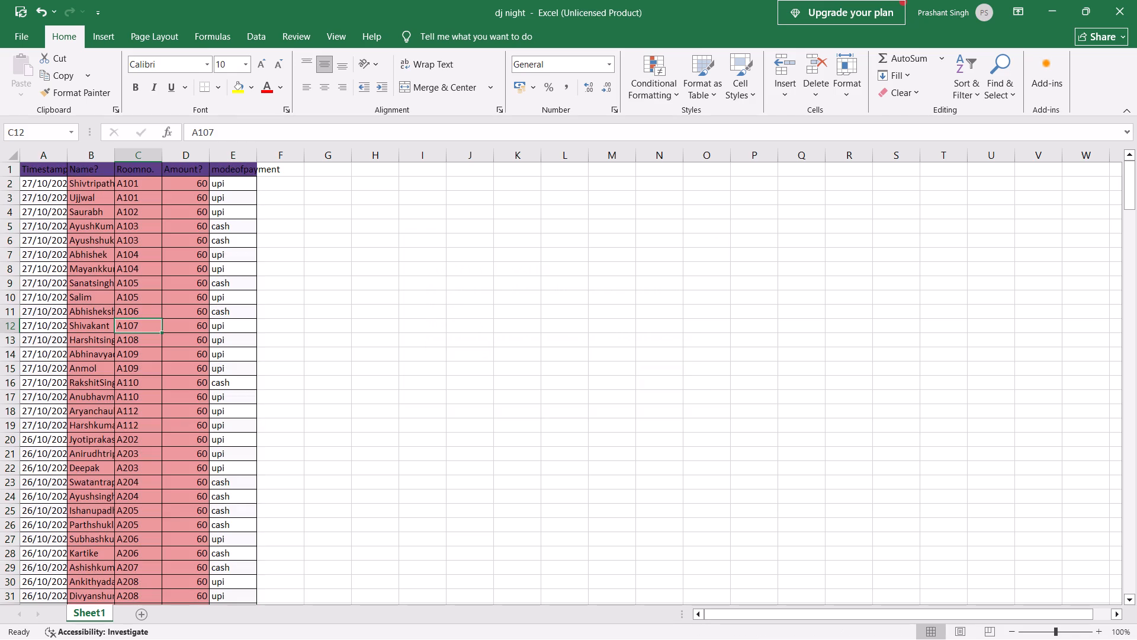
{"action": "double_click", "coordinate": [66, 159]}
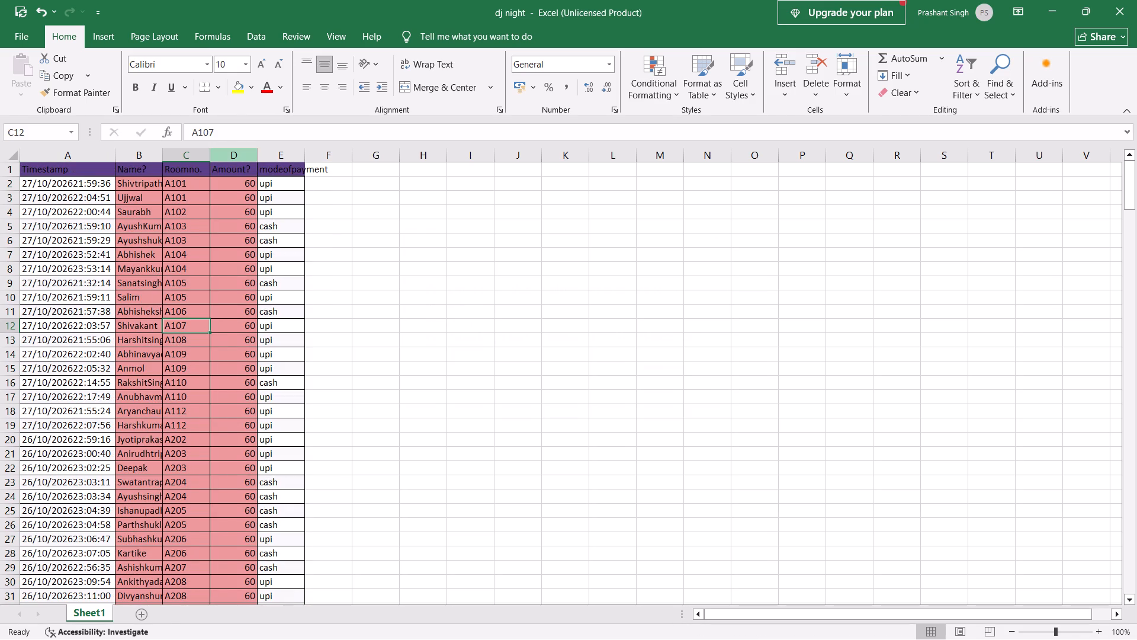
Add filters to the header row of the pasted table, covering the Timestamp through modeofpayment columns.
{"action": "scroll", "coordinate": [176, 351], "scroll_direction": "down", "scroll_amount": 6}
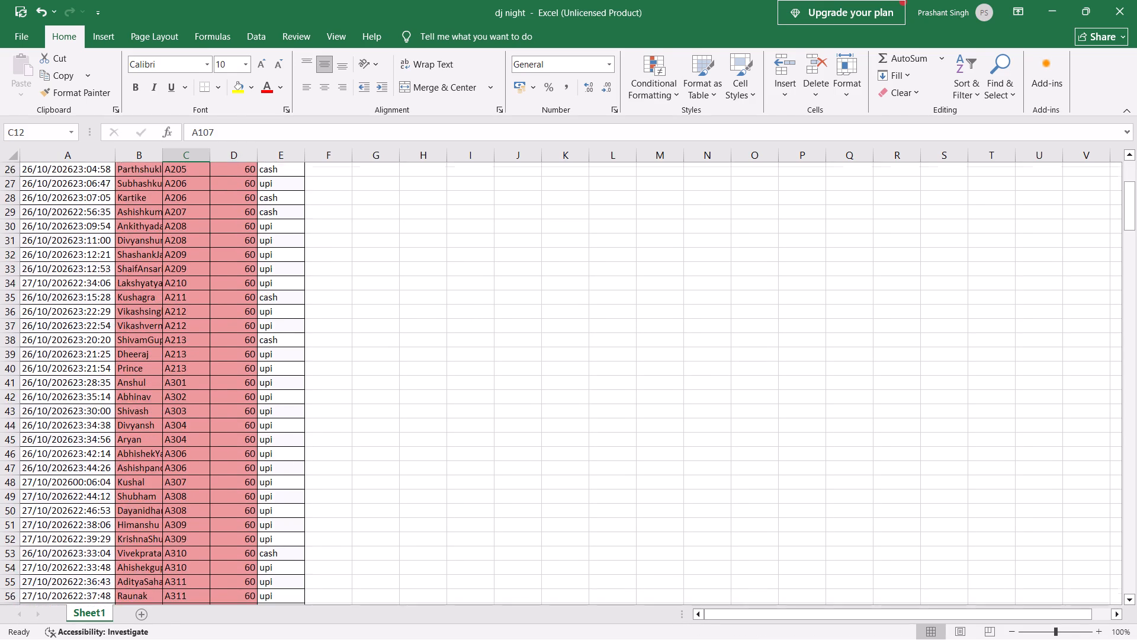
{"action": "scroll", "coordinate": [176, 351], "scroll_direction": "down", "scroll_amount": 10}
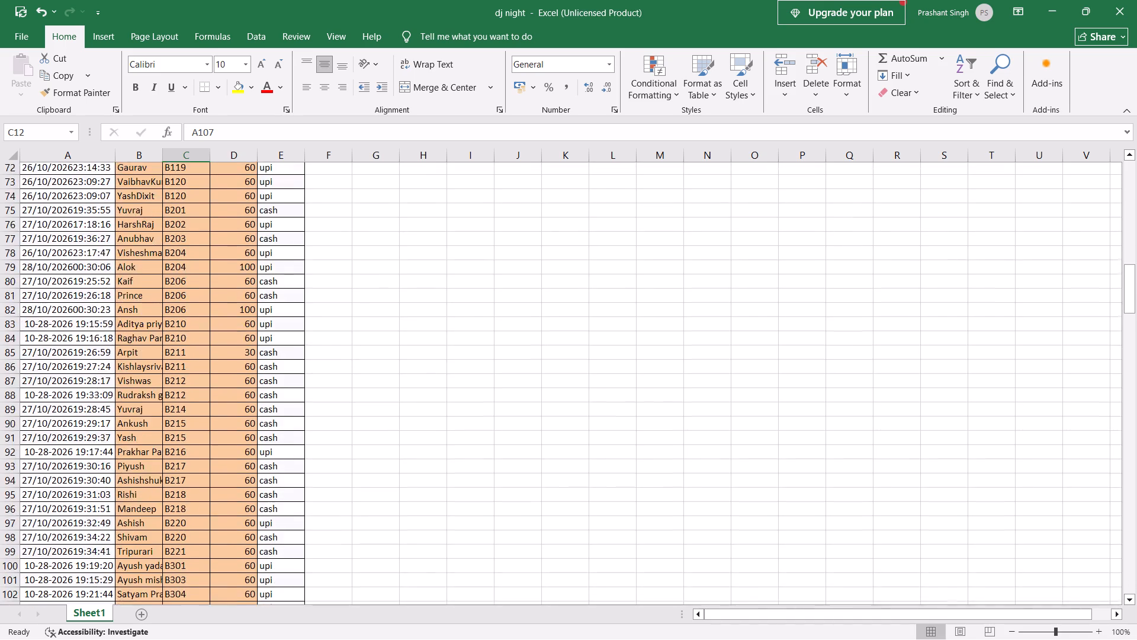
{"action": "scroll", "coordinate": [176, 351], "scroll_direction": "down", "scroll_amount": 5}
{"action": "scroll", "coordinate": [176, 351], "scroll_direction": "up", "scroll_amount": 6}
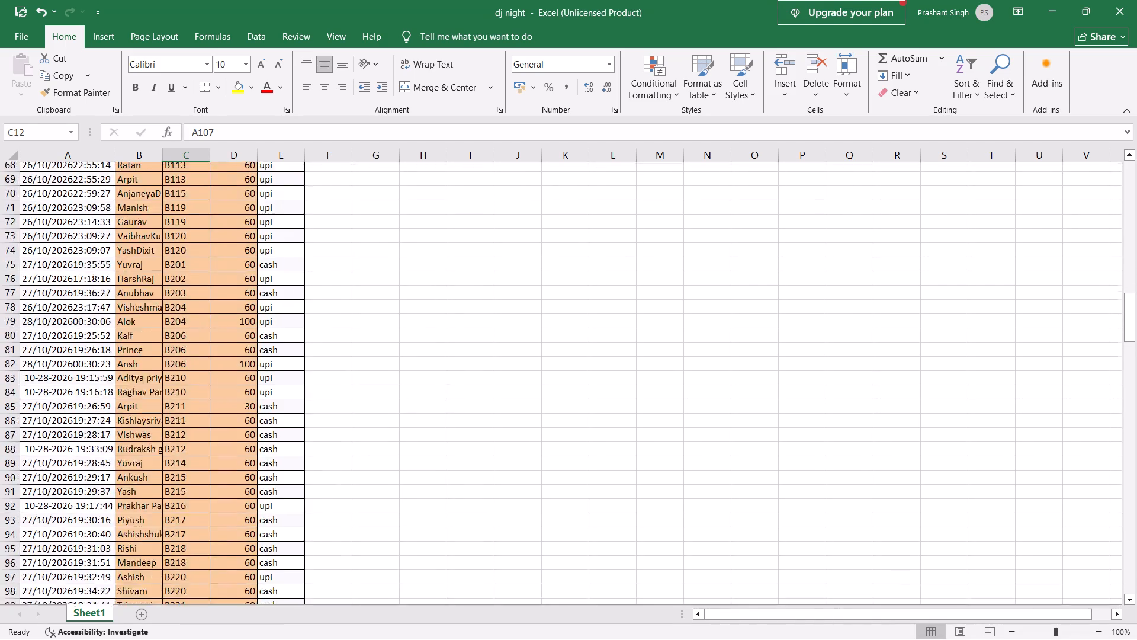
{"action": "scroll", "coordinate": [176, 351], "scroll_direction": "up", "scroll_amount": 5}
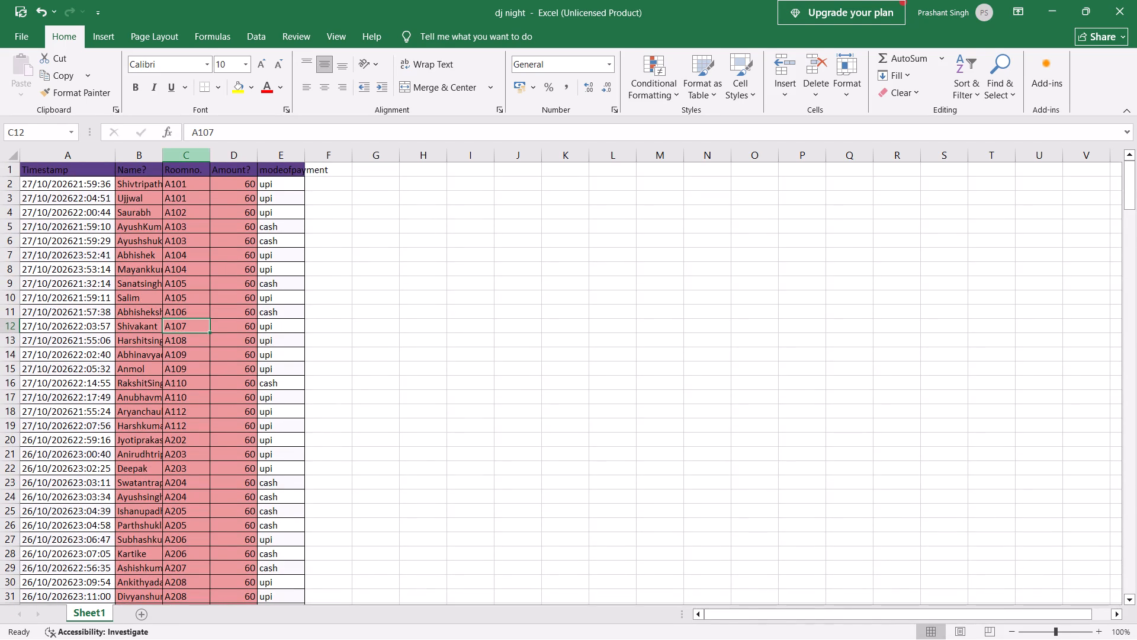
{"action": "key", "text": "ctrl+a"}
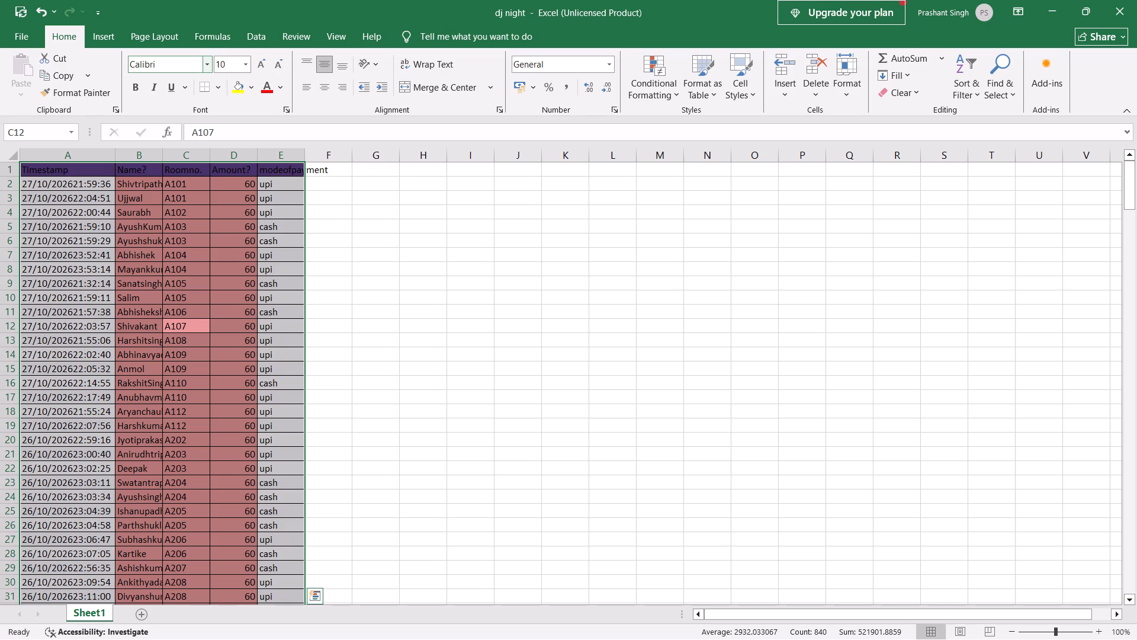
{"action": "key", "text": "ctrl+shift+l"}
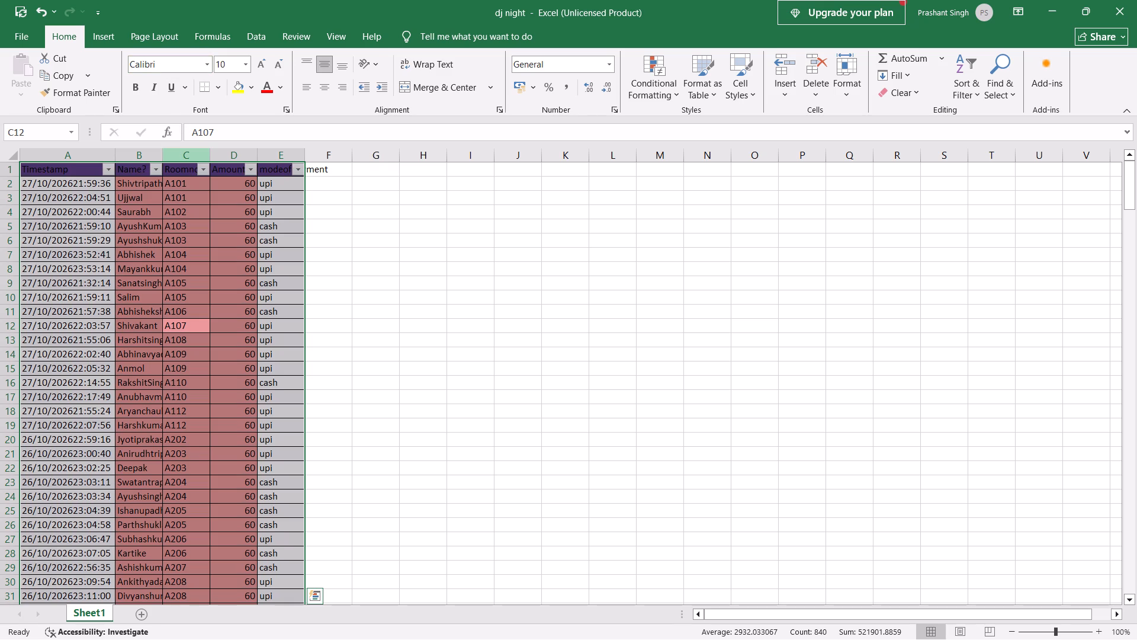
Remove every space from the Roomno. column by replacing all spaces with nothing.
{"action": "left_click", "coordinate": [195, 153]}
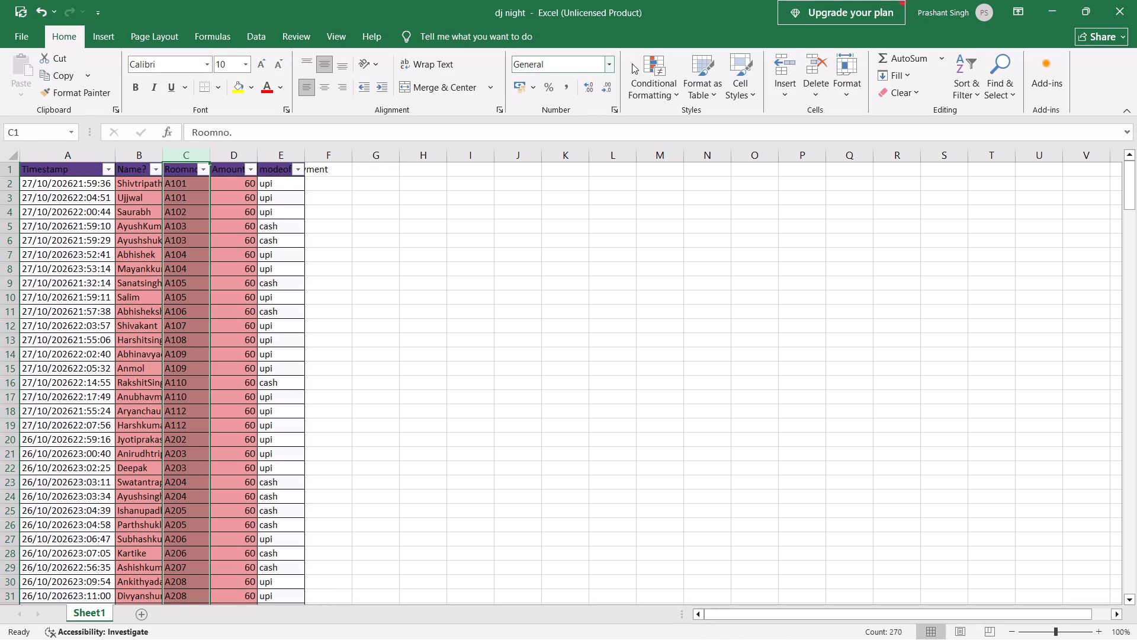
{"action": "left_click", "coordinate": [996, 82]}
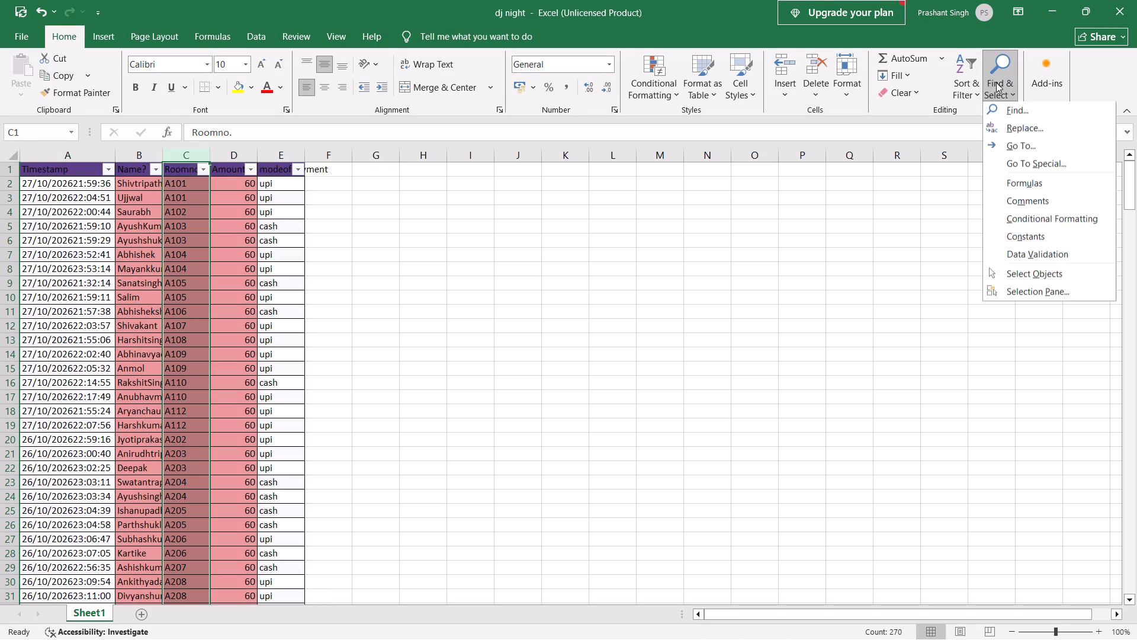
{"action": "left_click", "coordinate": [1030, 129]}
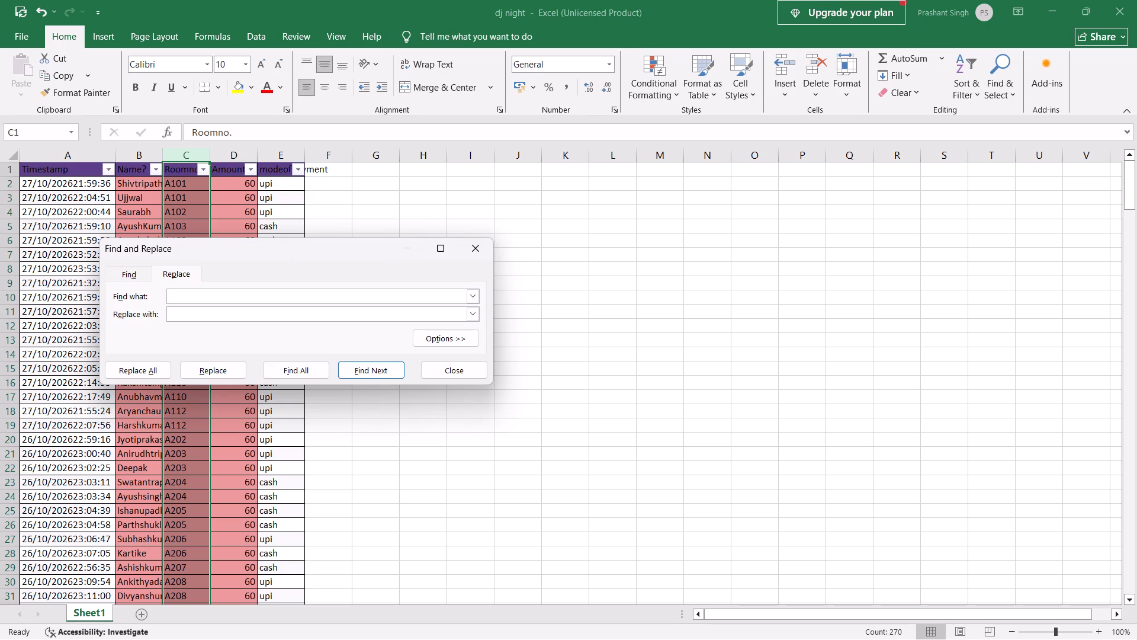
{"action": "key", "text": "space"}
{"action": "key", "text": "Return"}
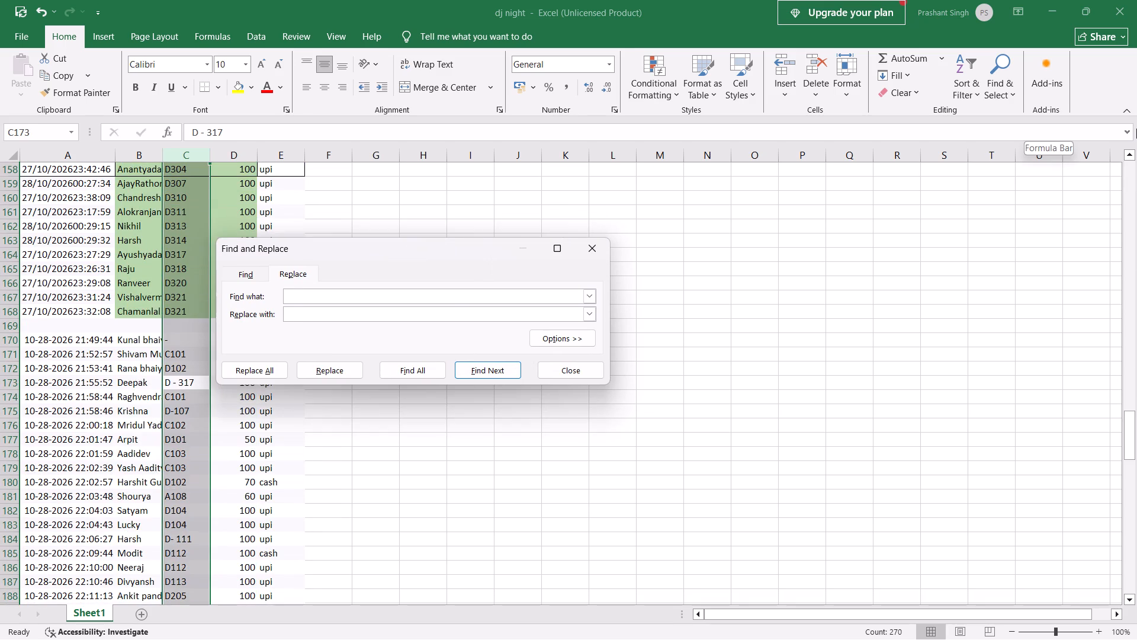
{"action": "left_click", "coordinate": [242, 375]}
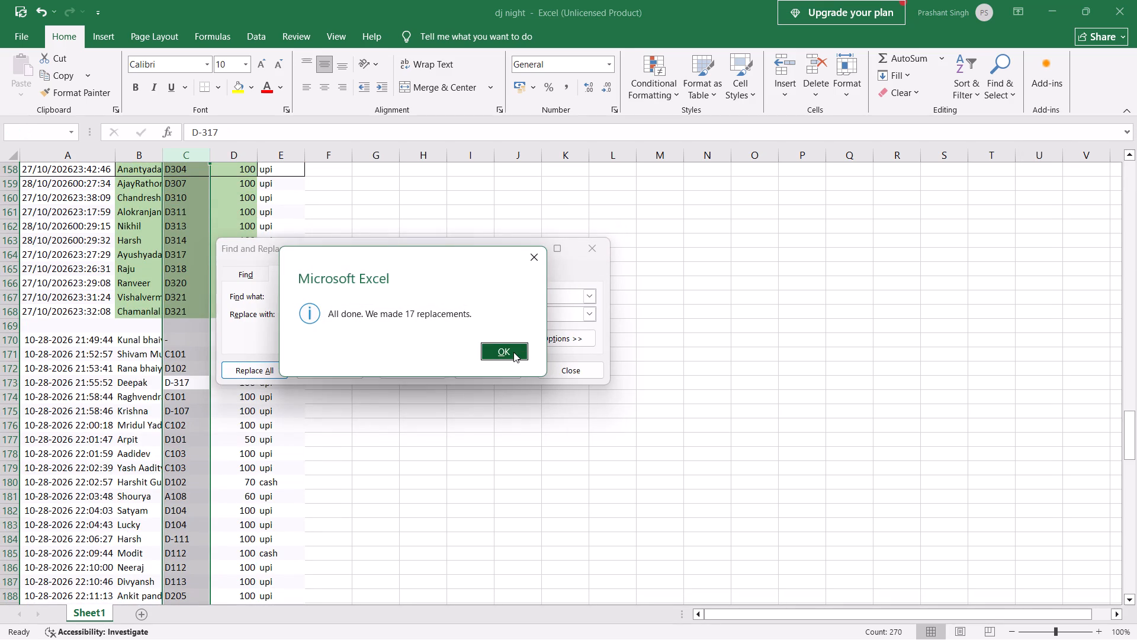
{"action": "left_click", "coordinate": [513, 352]}
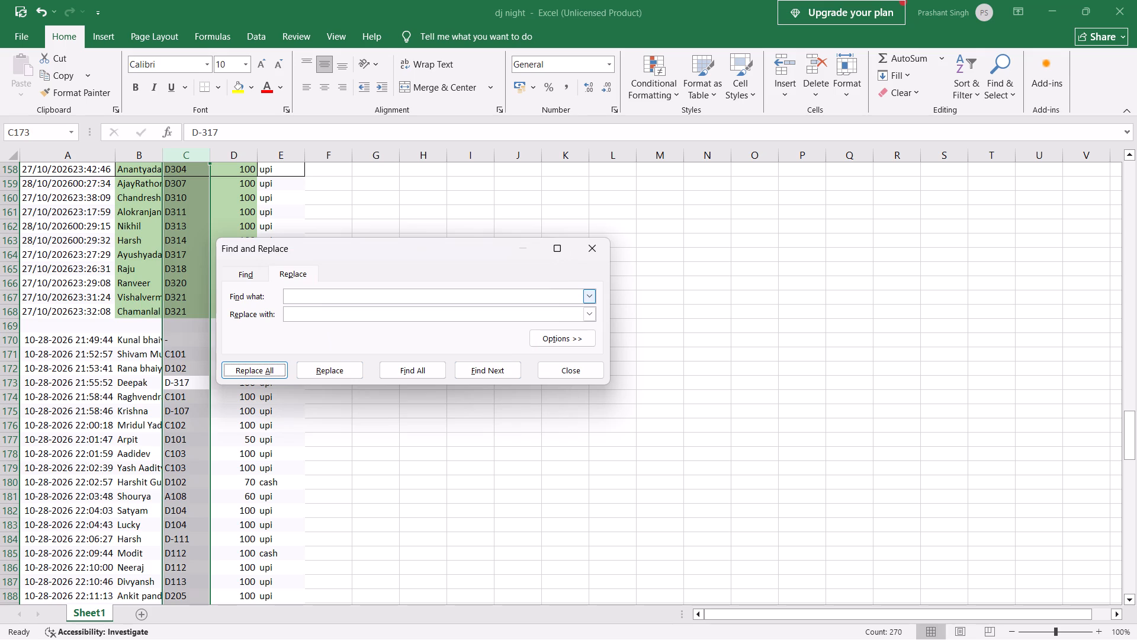
Set a hyphen as the text to find in the Roomno. column, leaving the replacement empty, and close the blank pop-up window.
{"action": "key", "text": "minus"}
{"action": "left_click", "coordinate": [322, 300]}
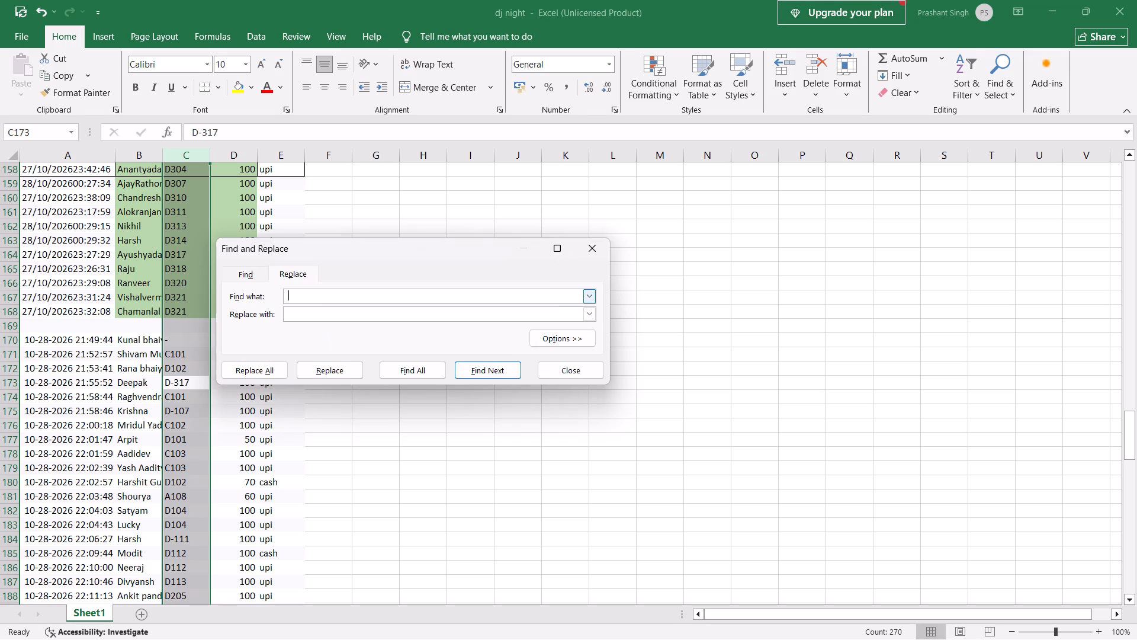
{"action": "key", "text": "BackSpace"}
{"action": "key", "text": "minus"}
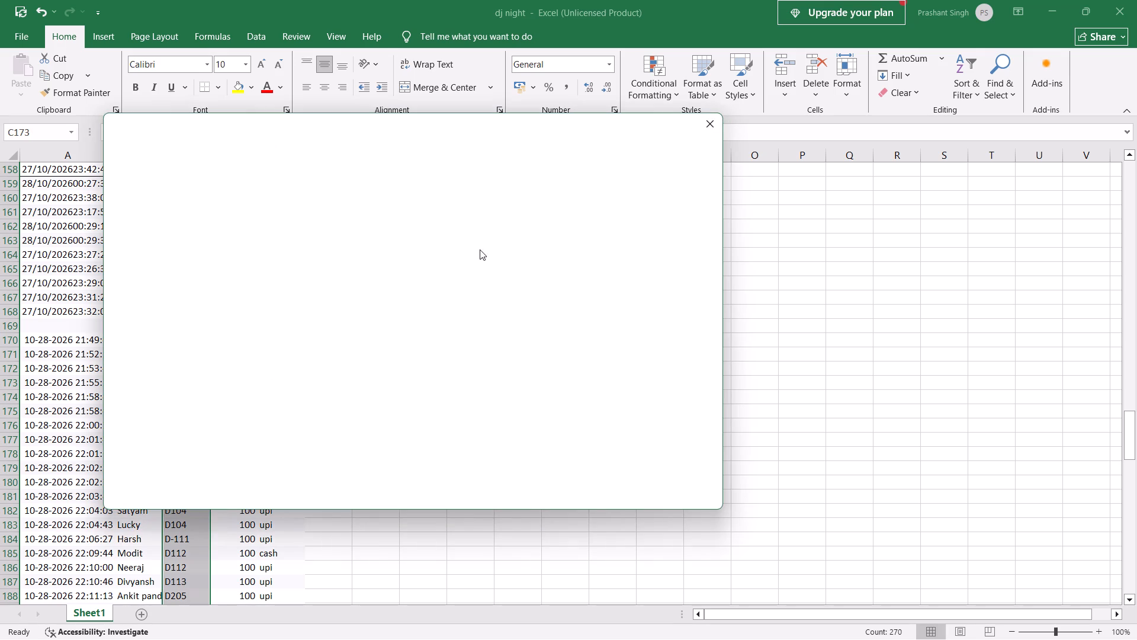
{"action": "left_click", "coordinate": [715, 119]}
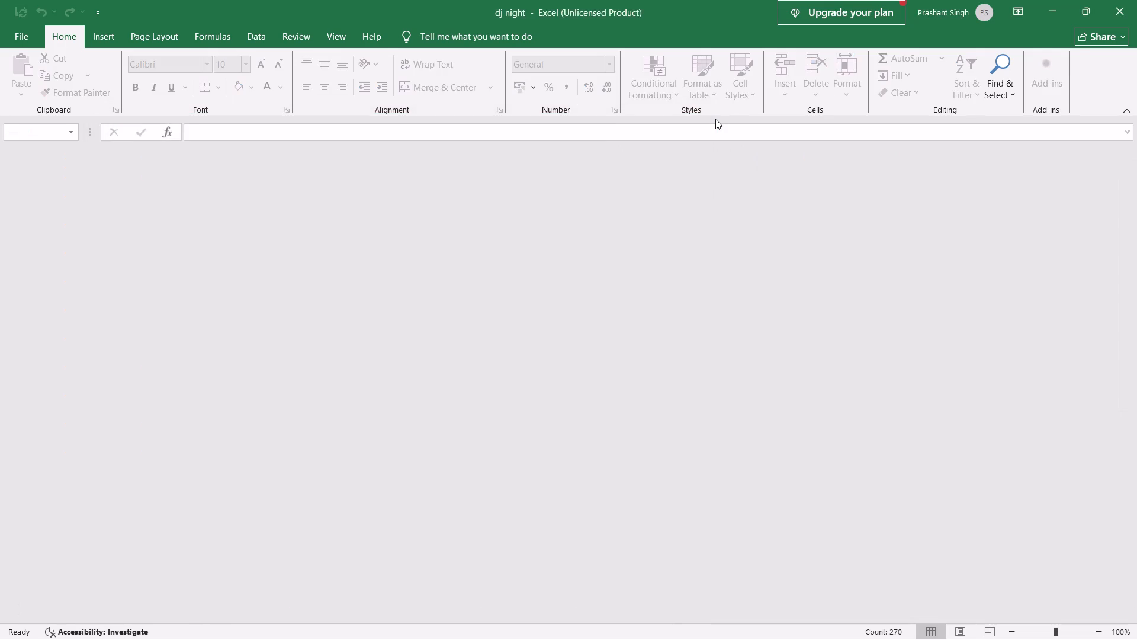
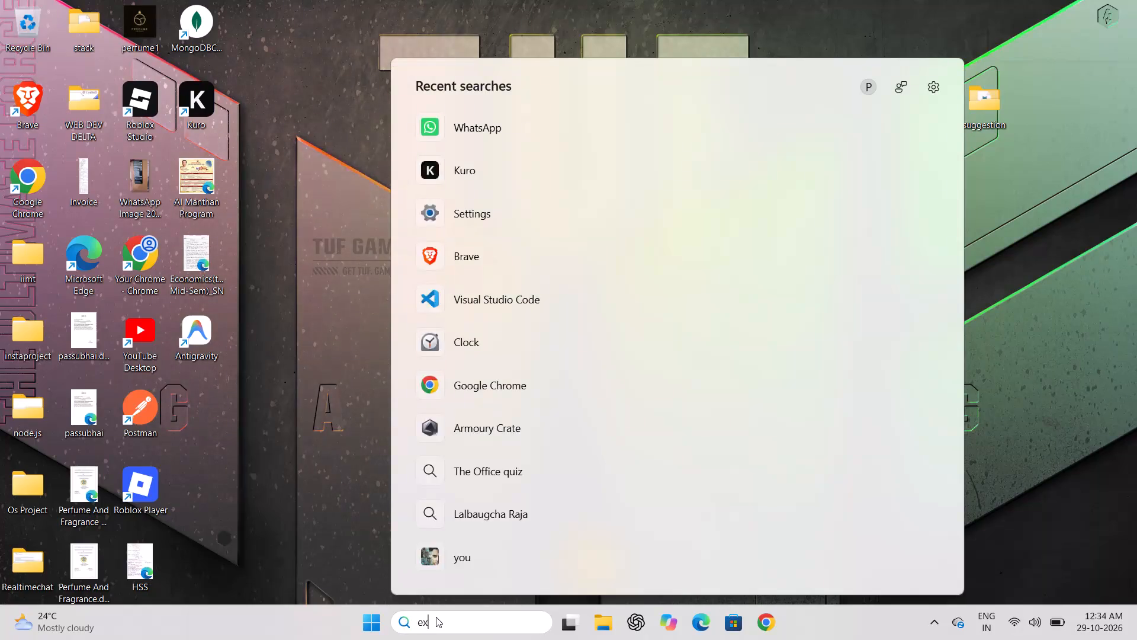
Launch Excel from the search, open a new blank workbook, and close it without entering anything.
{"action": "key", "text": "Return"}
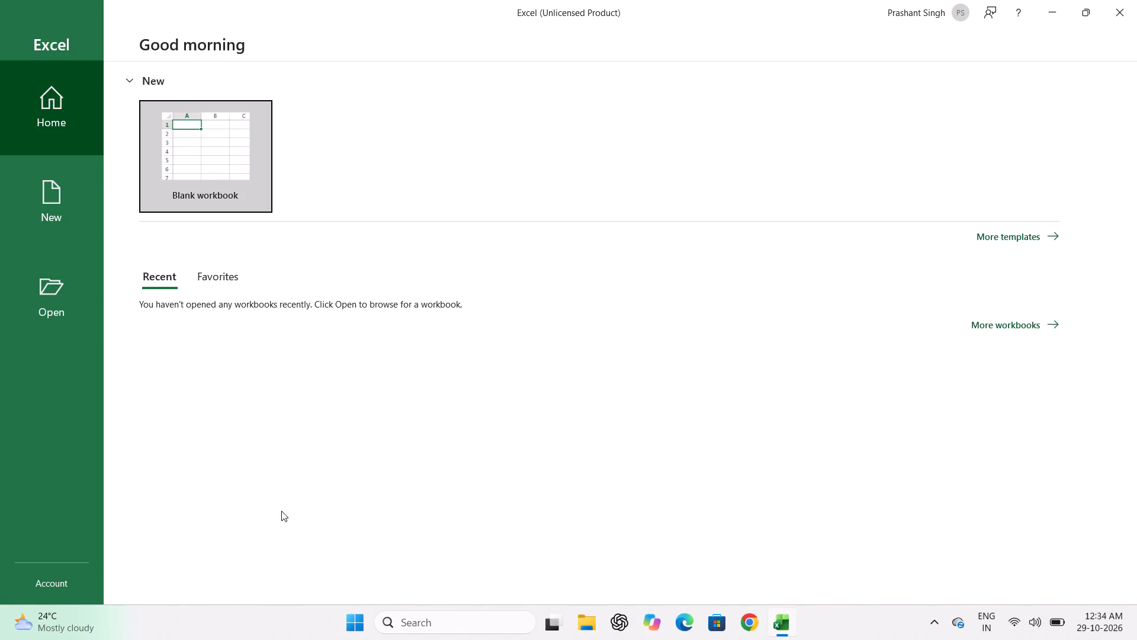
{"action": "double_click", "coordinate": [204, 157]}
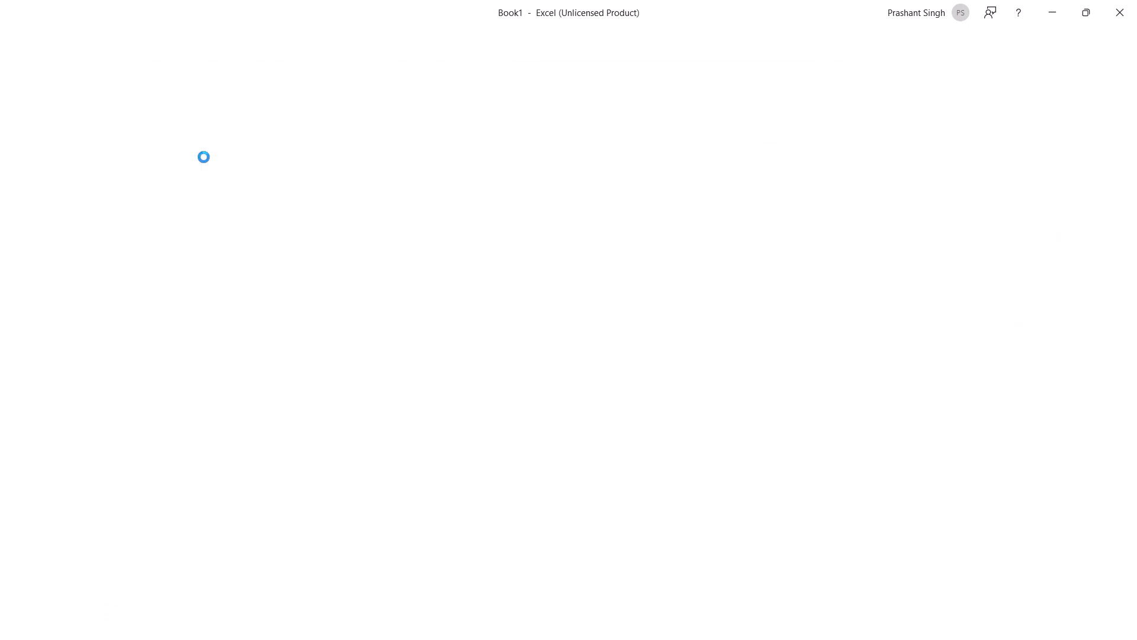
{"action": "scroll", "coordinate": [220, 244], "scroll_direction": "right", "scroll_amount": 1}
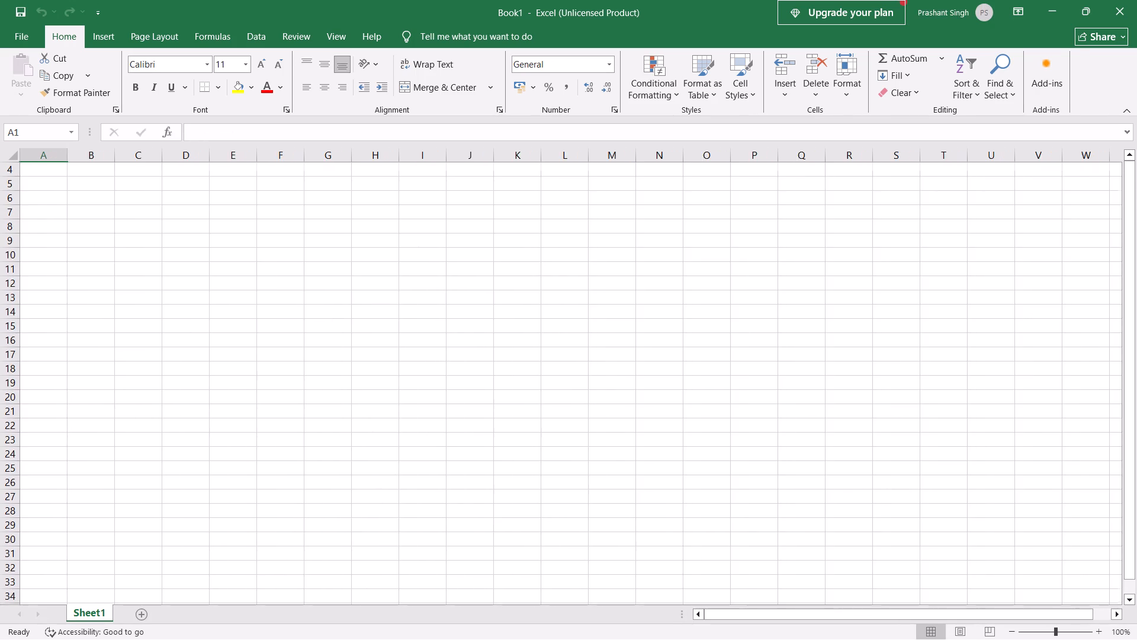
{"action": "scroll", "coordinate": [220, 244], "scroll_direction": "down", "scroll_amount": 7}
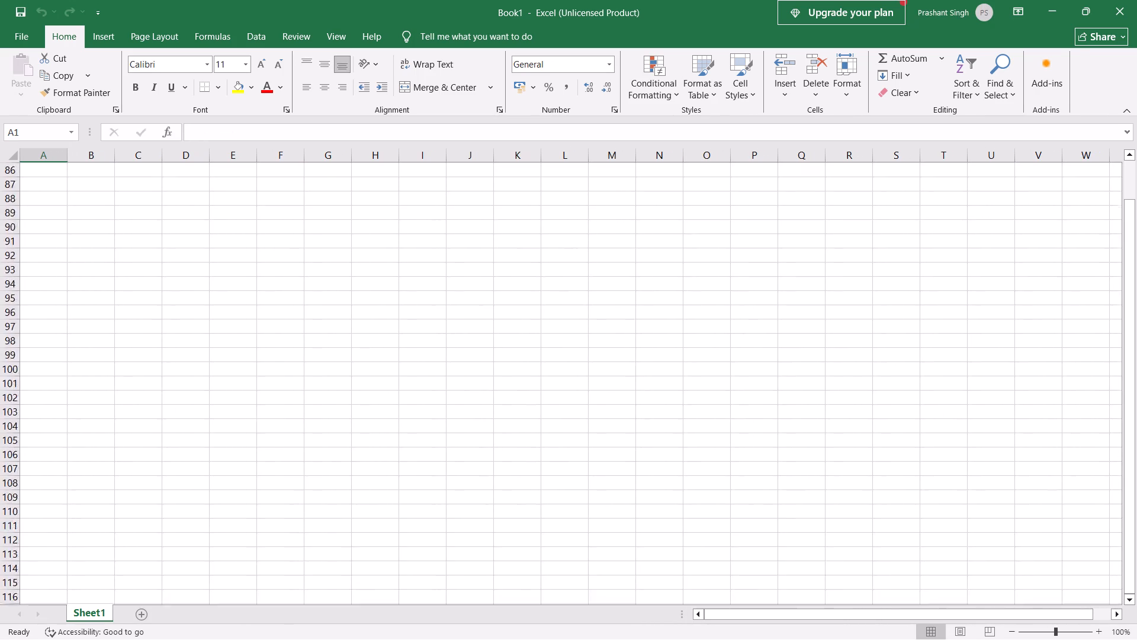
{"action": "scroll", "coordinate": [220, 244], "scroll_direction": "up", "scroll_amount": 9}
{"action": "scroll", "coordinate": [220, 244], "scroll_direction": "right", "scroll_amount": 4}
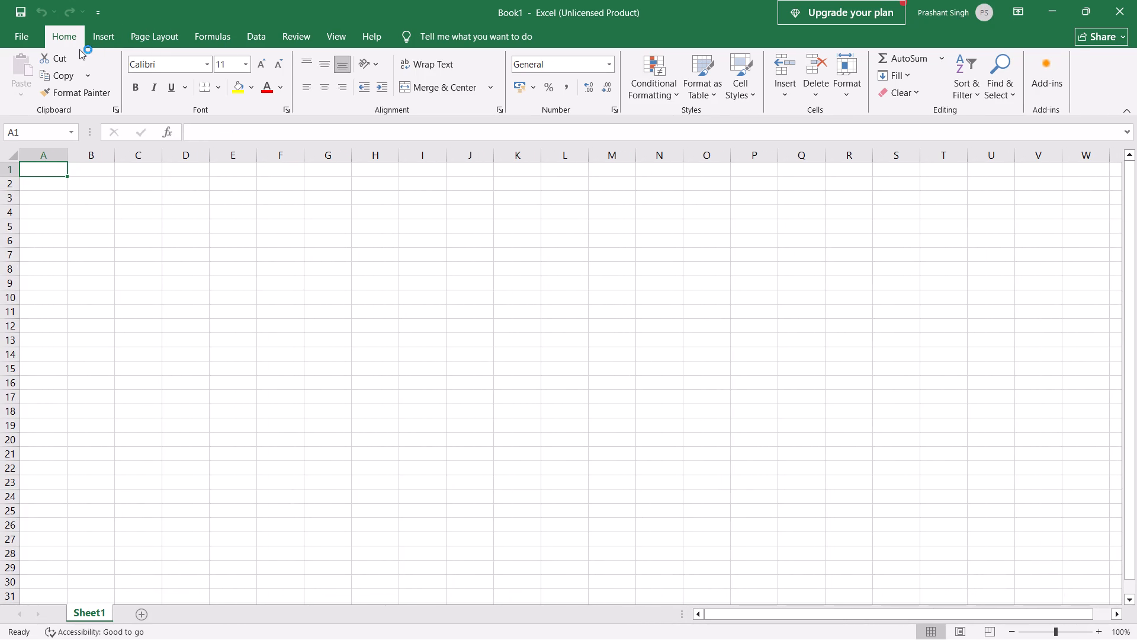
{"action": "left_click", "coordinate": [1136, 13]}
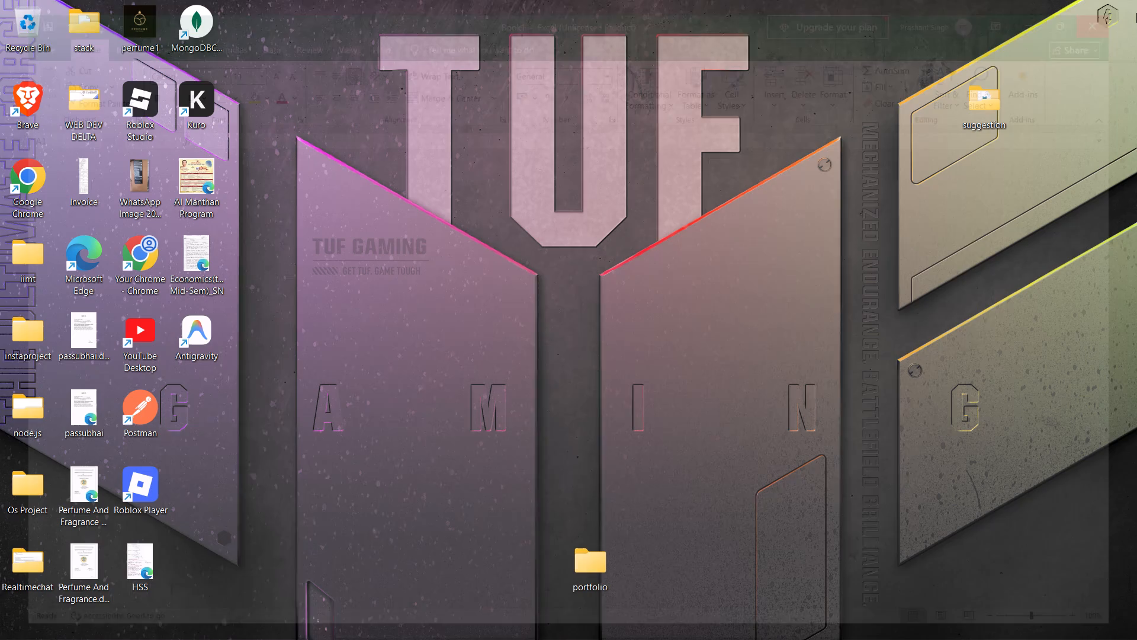
Open the computer's power options.
{"action": "left_click", "coordinate": [380, 617]}
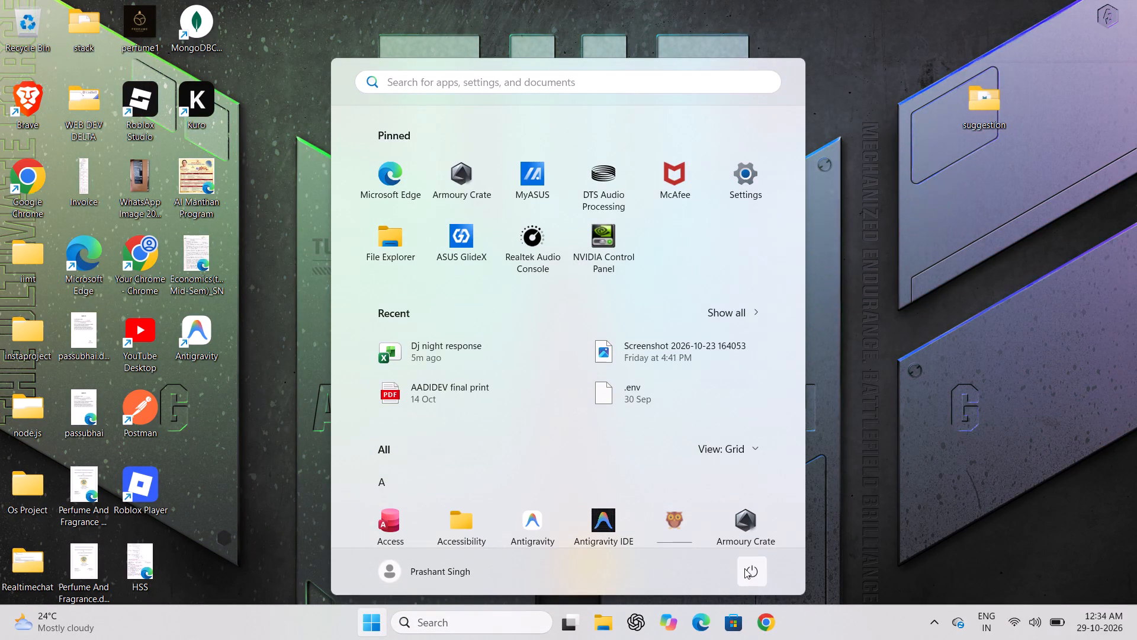
{"action": "left_click", "coordinate": [744, 568]}
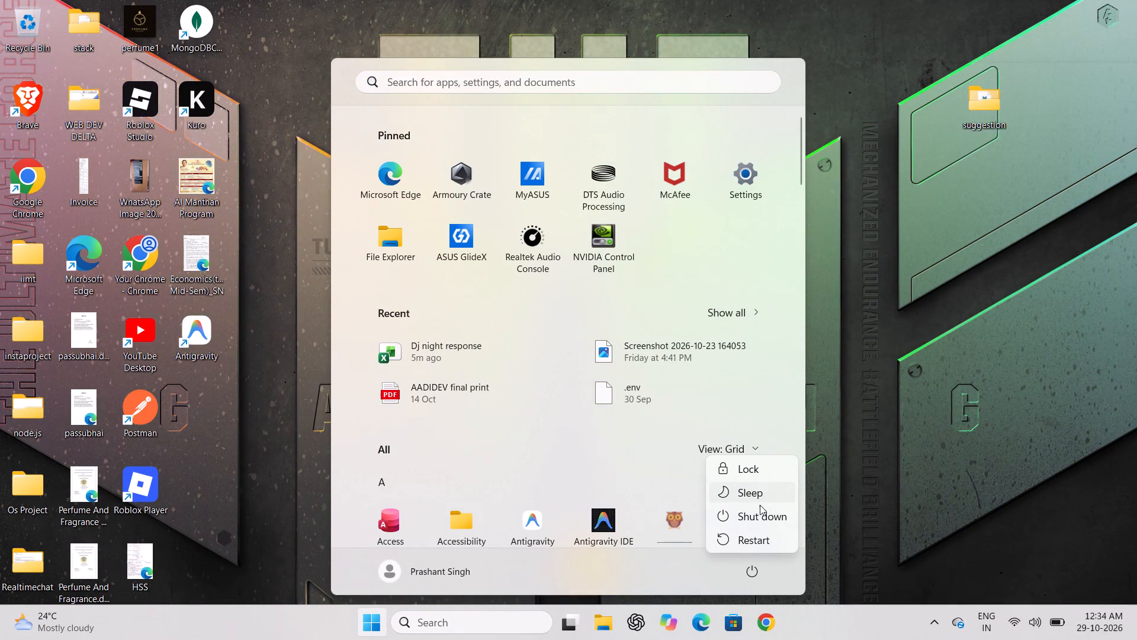